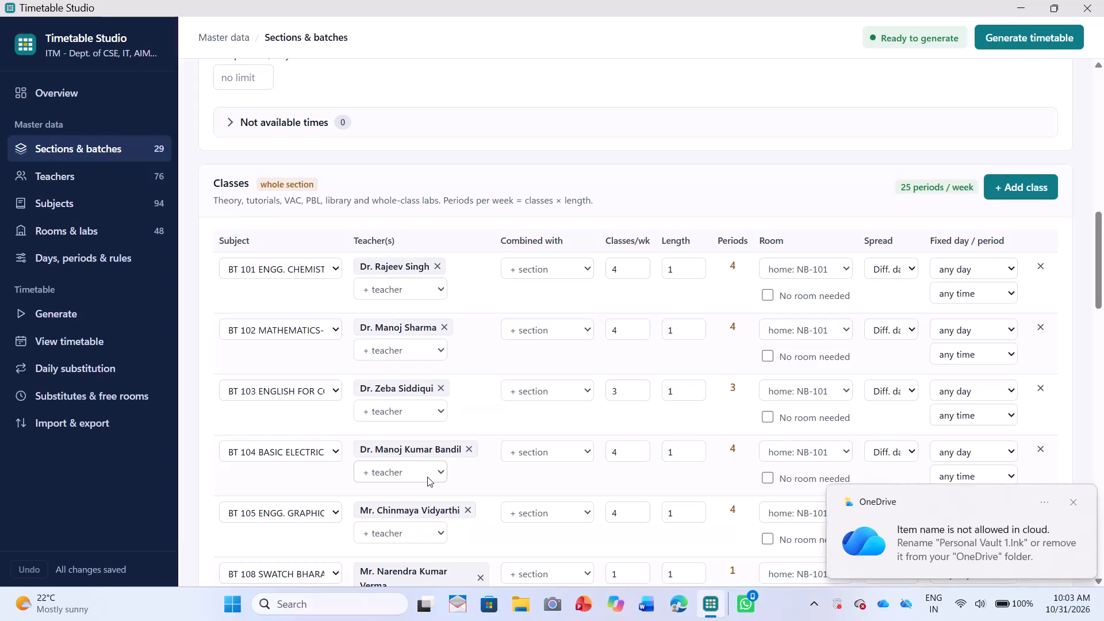
Review the CS-A Sem1 section's whole-section classes, their assigned teachers and weekly periods, down to the batch-wise labs.
left_click(427, 477)
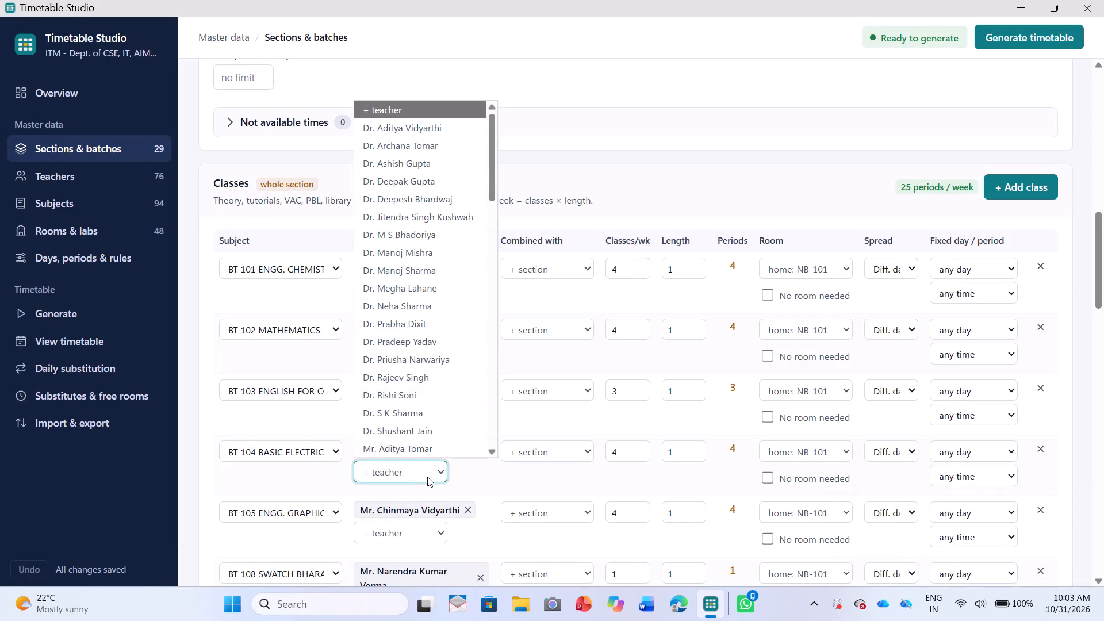
left_click(418, 463)
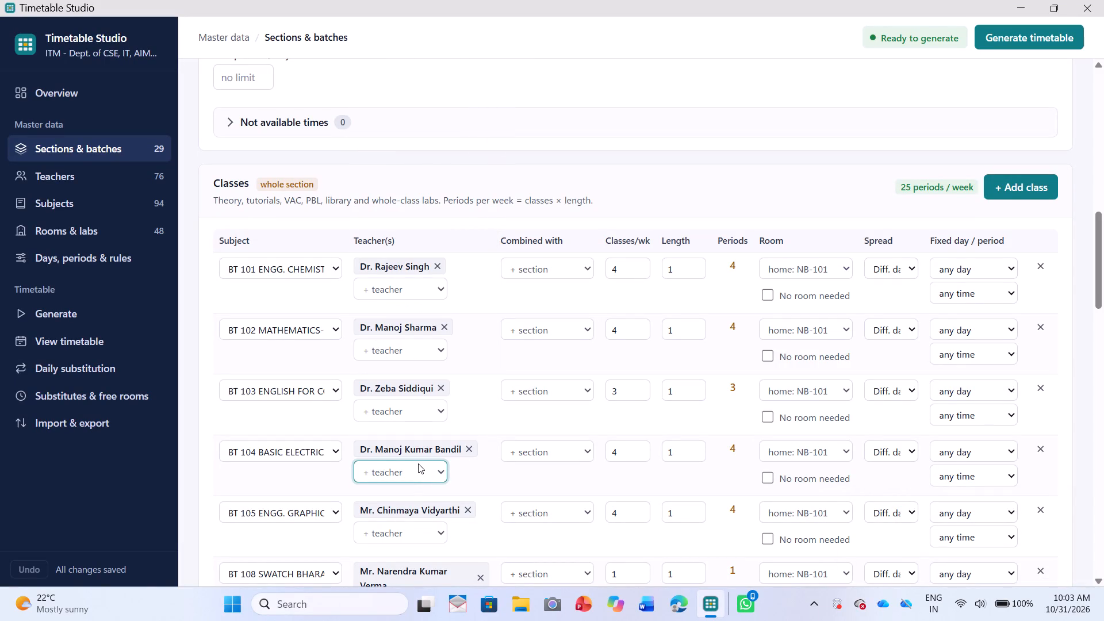
scroll(427, 451, "down", 2)
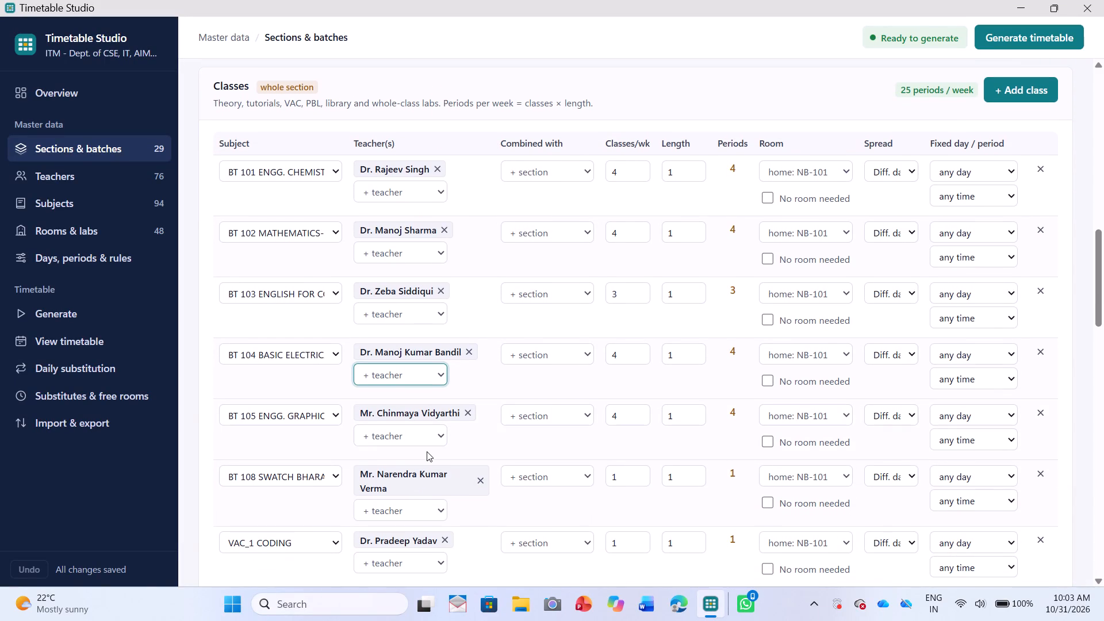
scroll(427, 451, "down", 1)
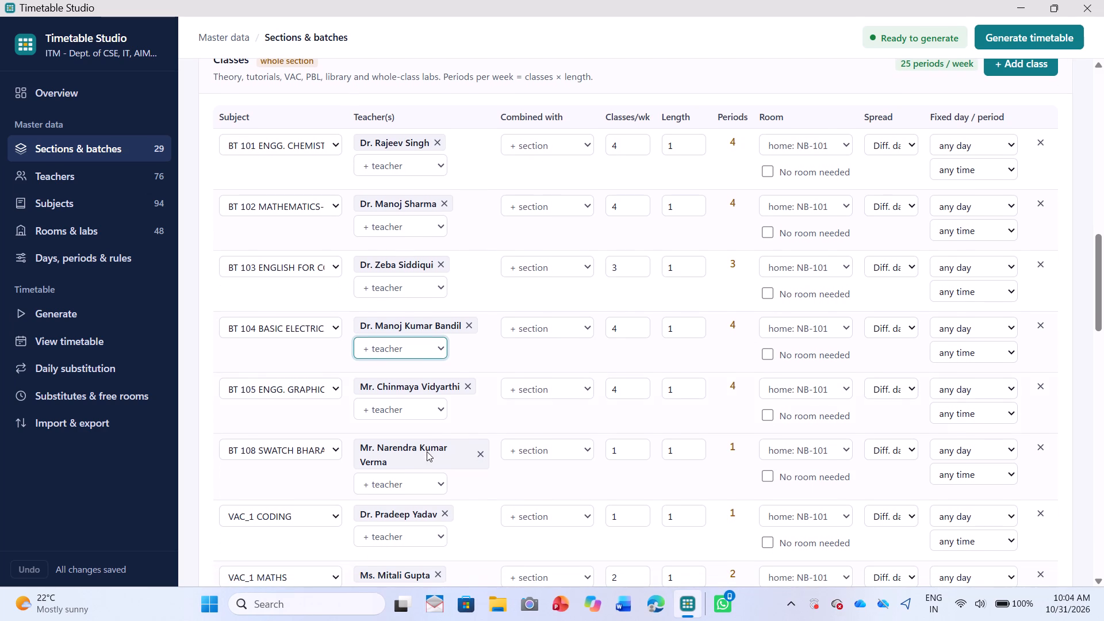
scroll(427, 451, "down", 3)
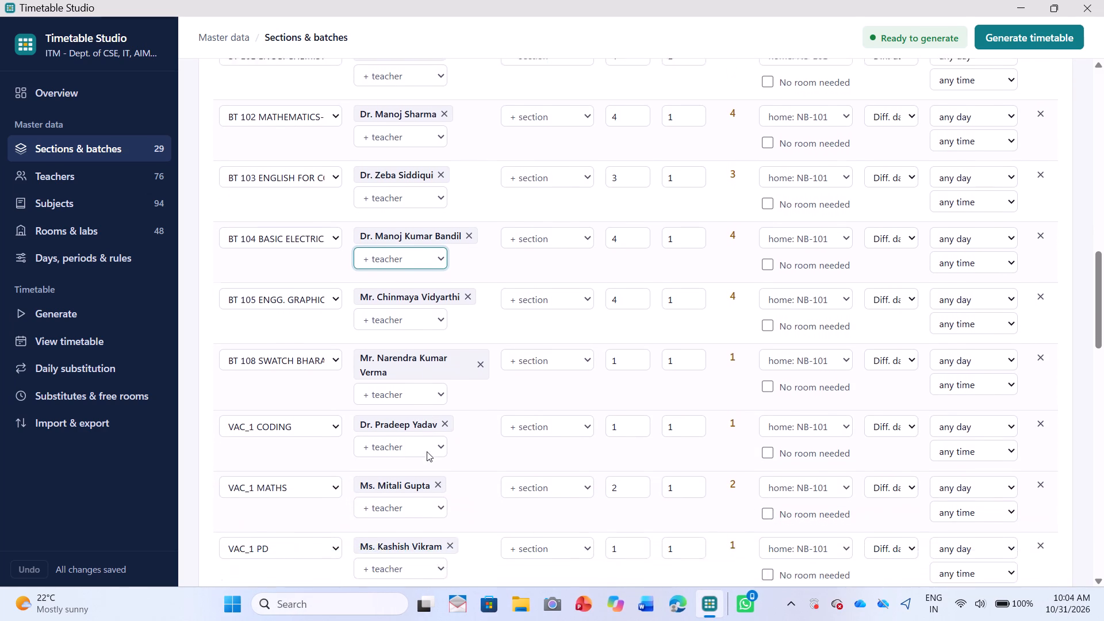
scroll(427, 451, "down", 3)
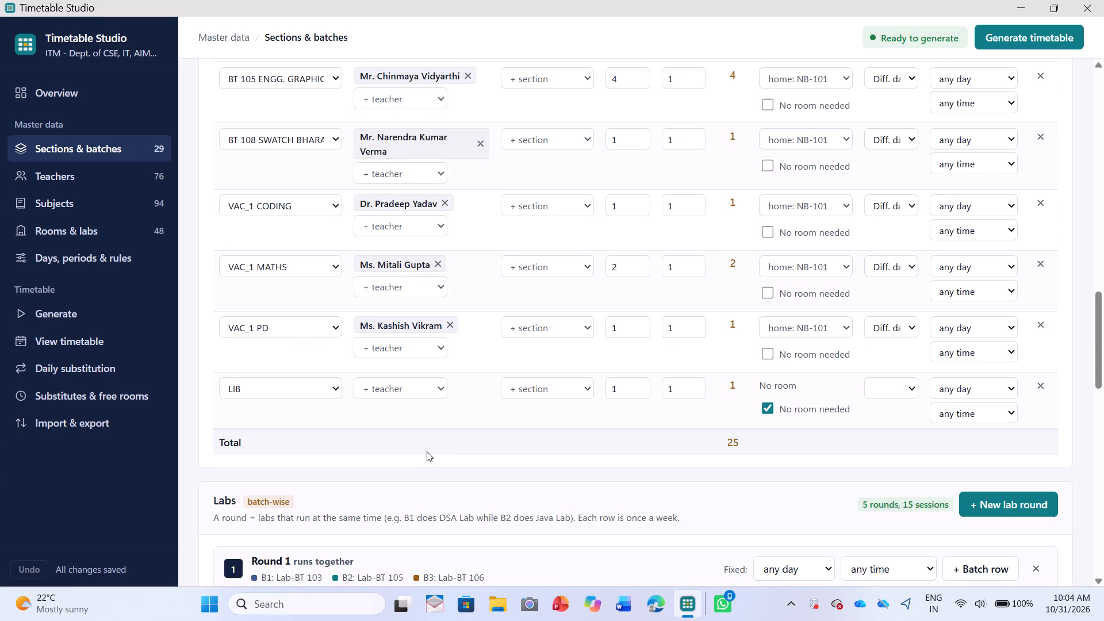
scroll(427, 451, "up", 2)
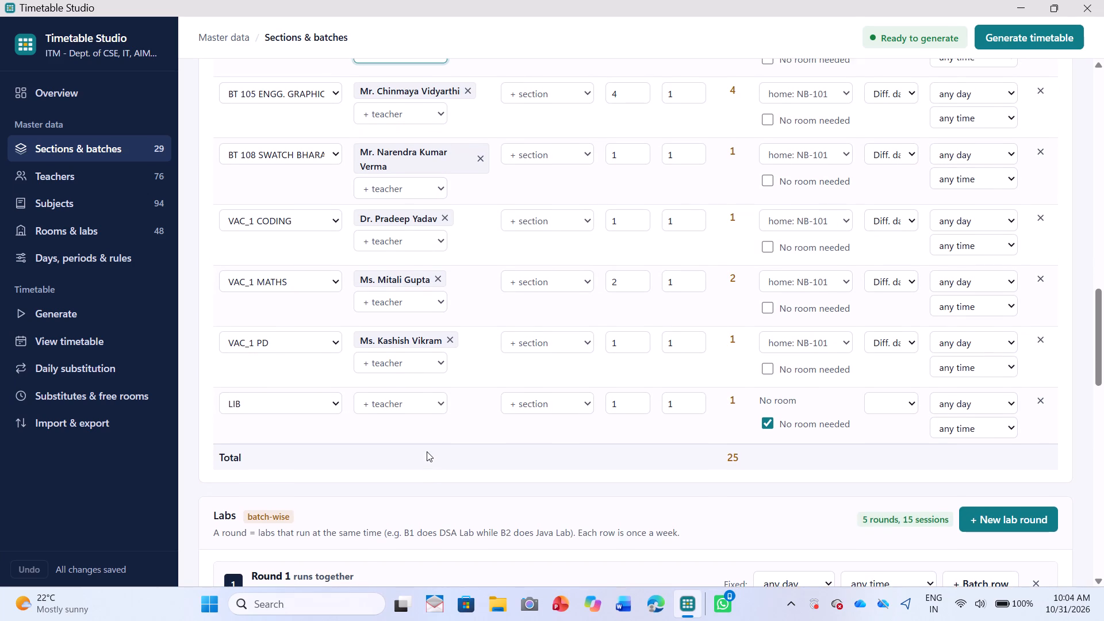
scroll(427, 451, "up", 4)
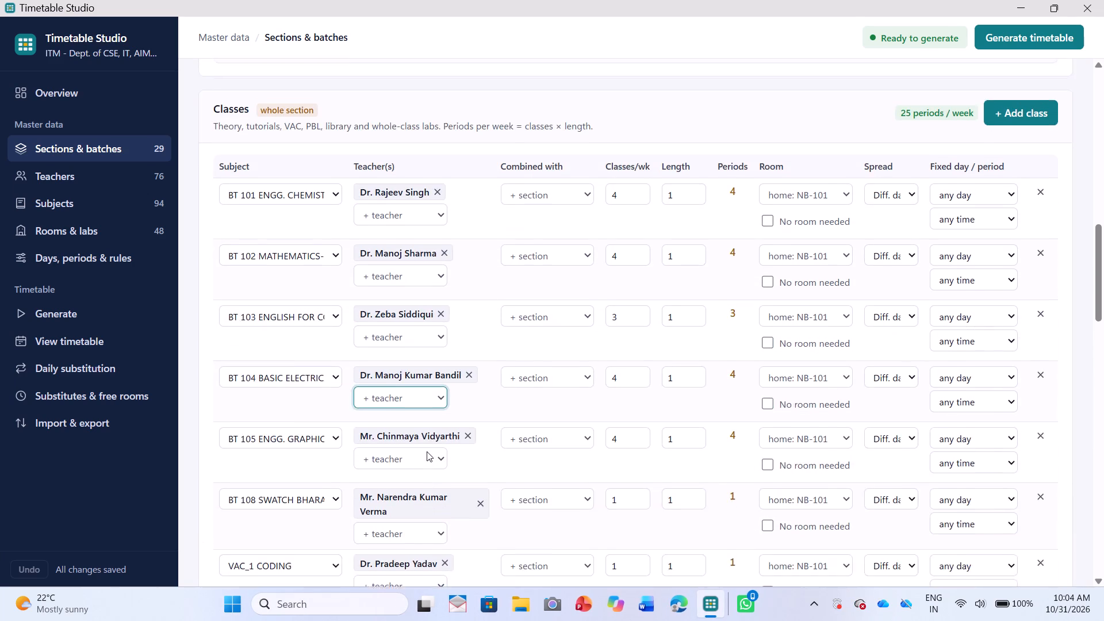
scroll(427, 451, "up", 7)
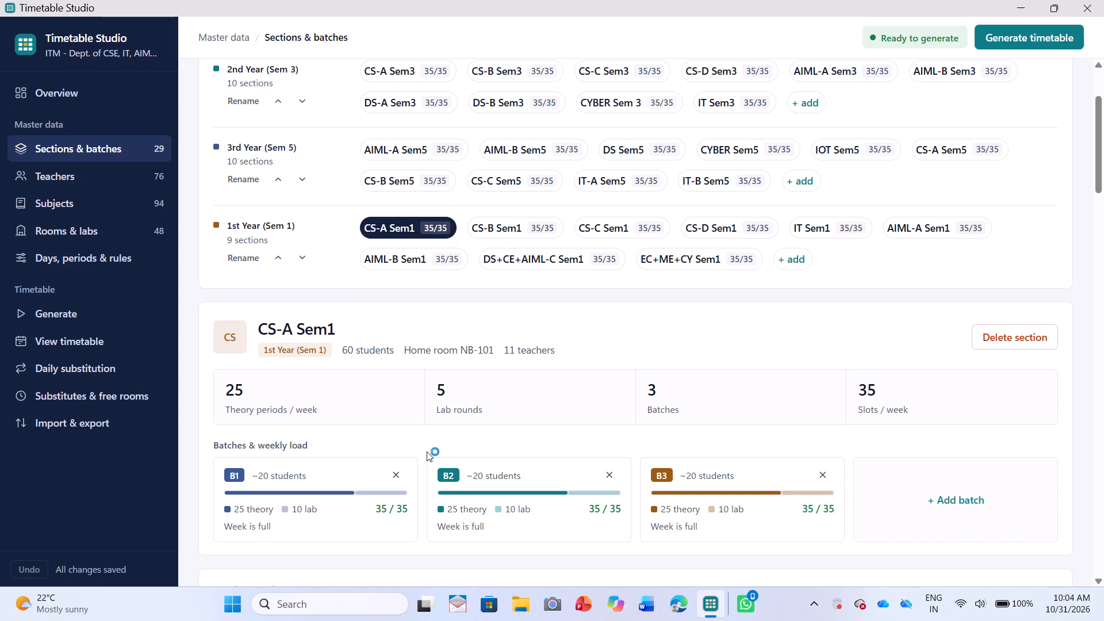
Set the number of students for section CS-A Sem1 to 80.
scroll(427, 451, "down", 1)
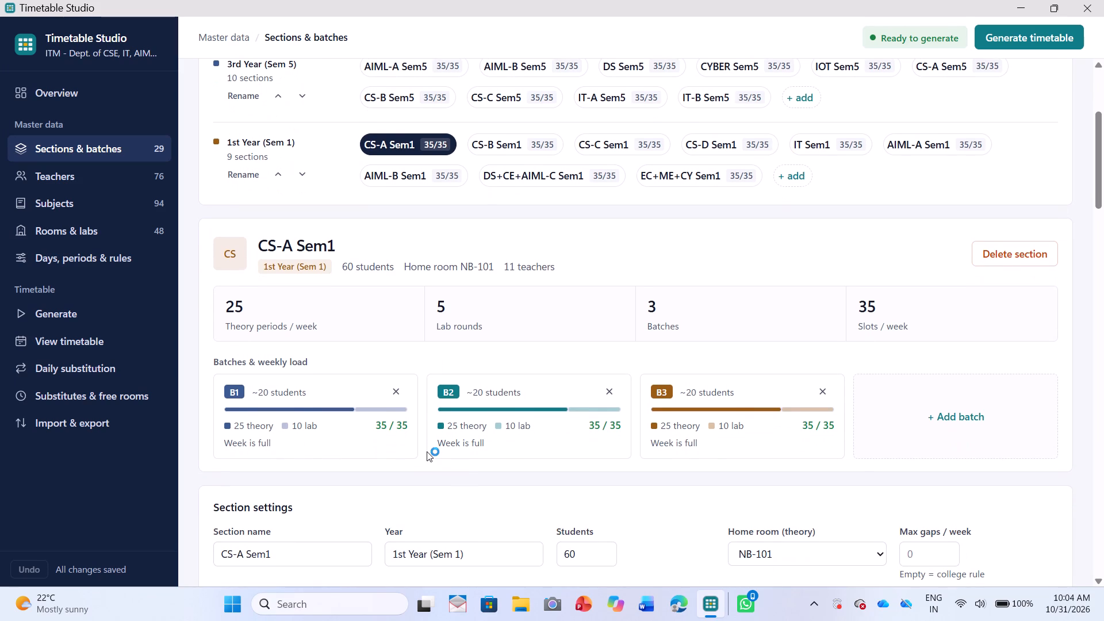
scroll(427, 451, "down", 2)
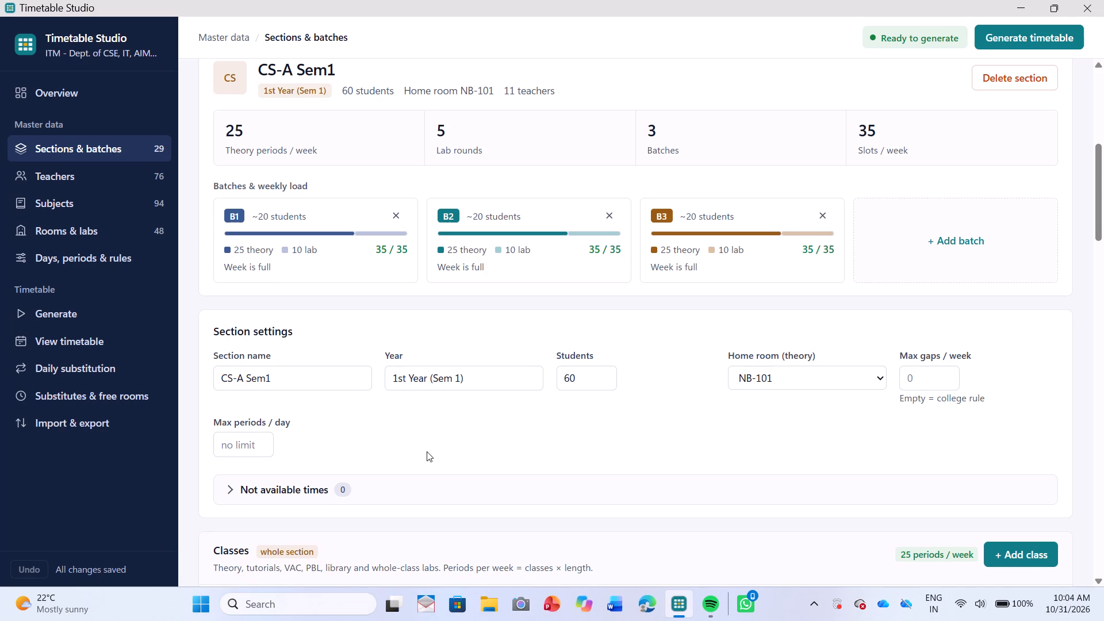
left_click(578, 377)
key("BackSpace")
key("BackSpace")
key("BackSpace")
type("80")
left_click(522, 445)
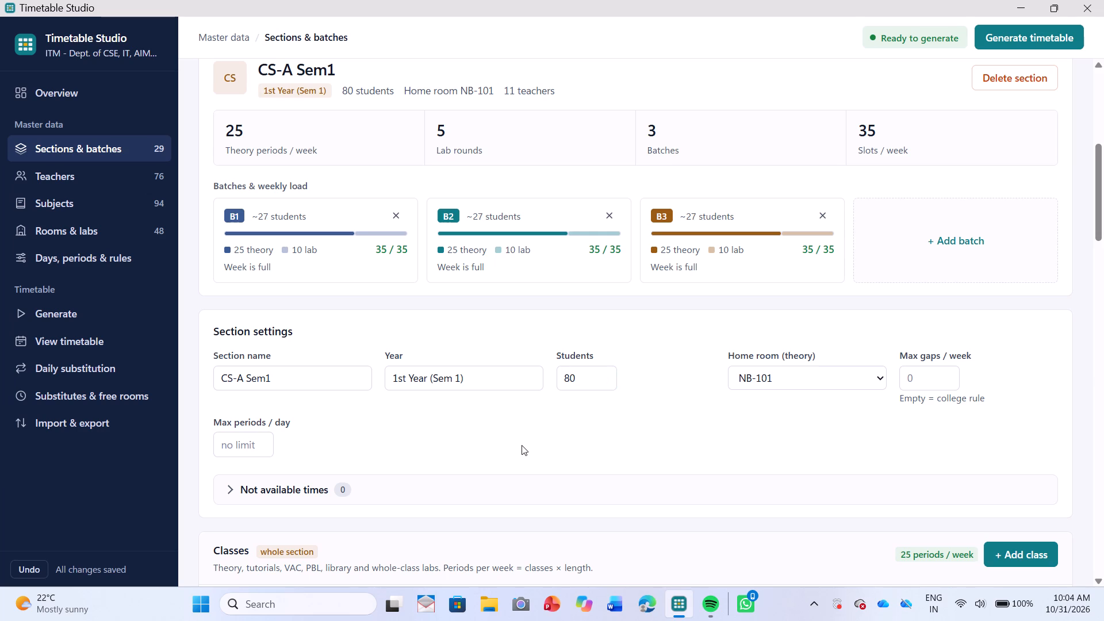
left_click(509, 350)
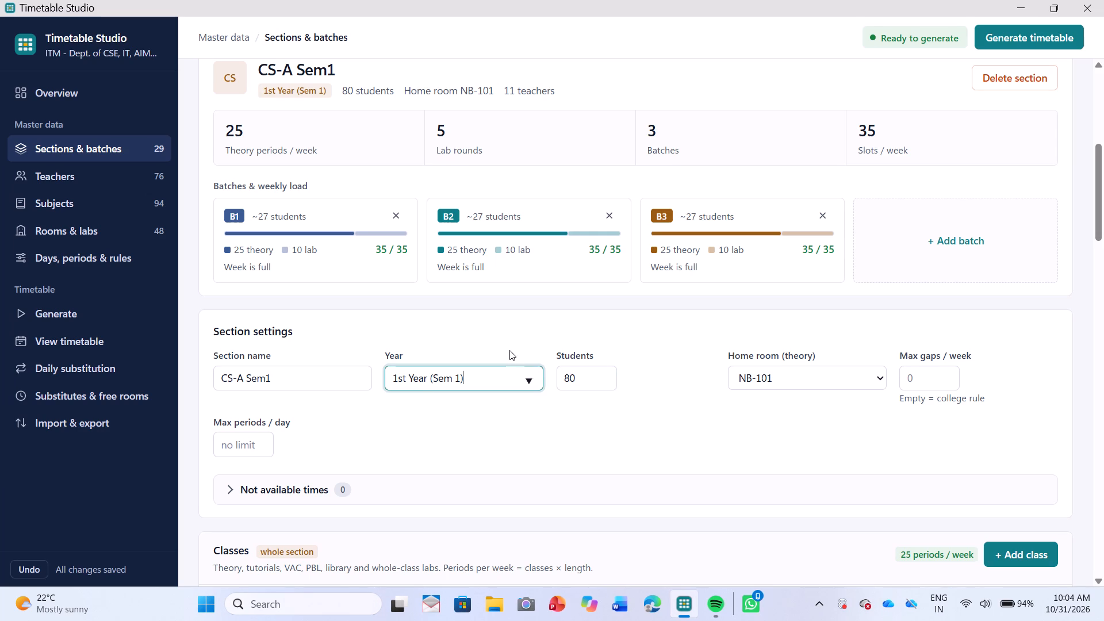
Check the Not available times grid of section CS-A Sem1, collapse it and return to the section's classes.
left_click(510, 481)
scroll(510, 481, "down", 1)
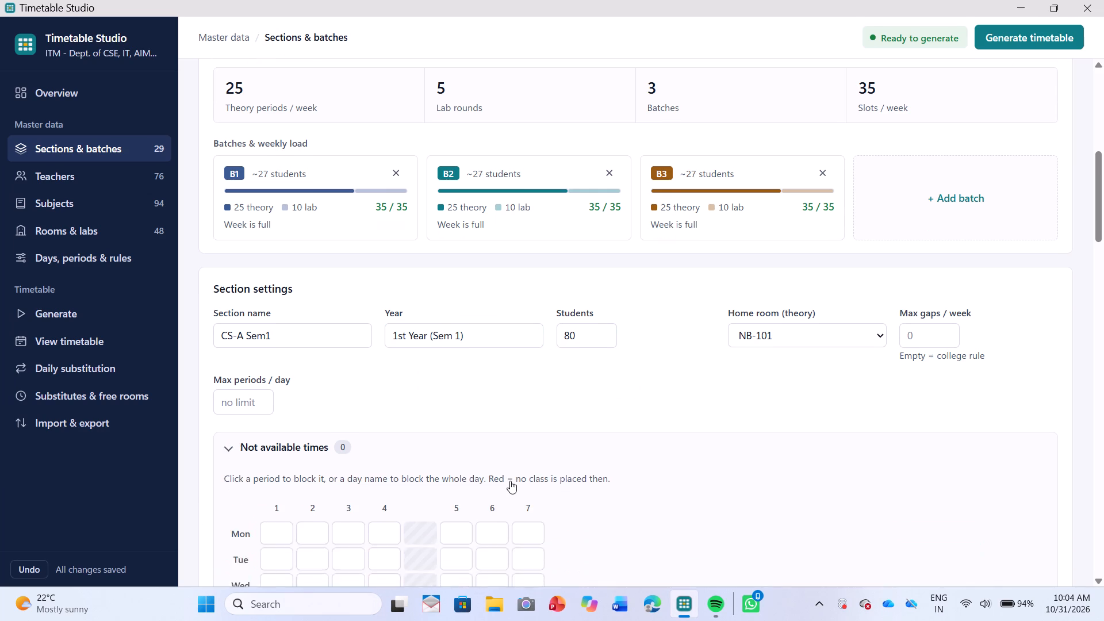
scroll(510, 481, "down", 1)
left_click(263, 340)
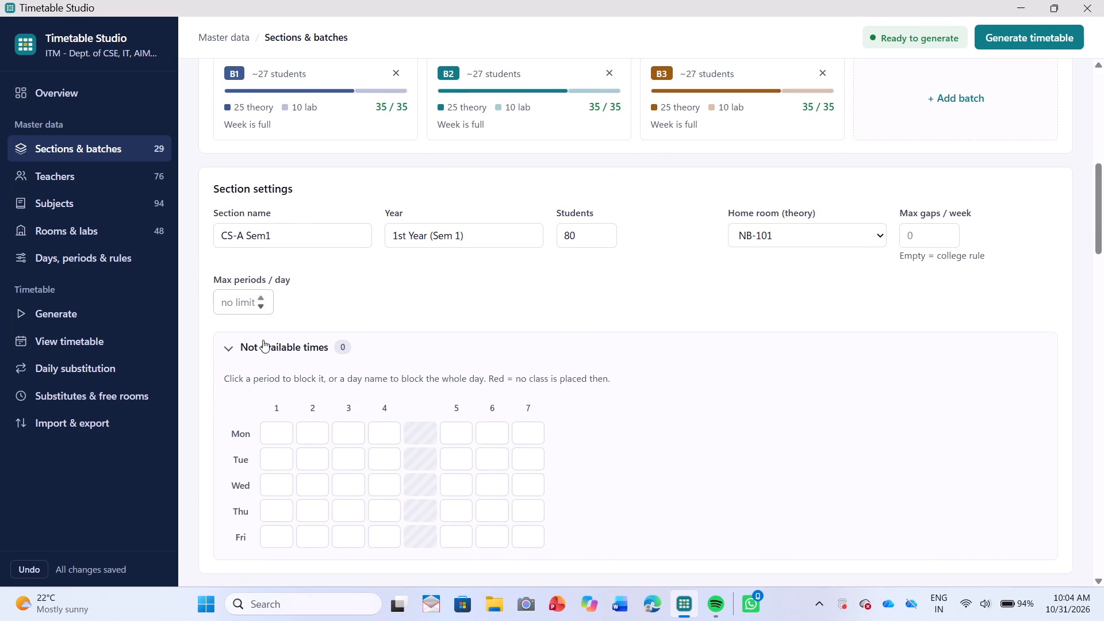
scroll(353, 371, "down", 2)
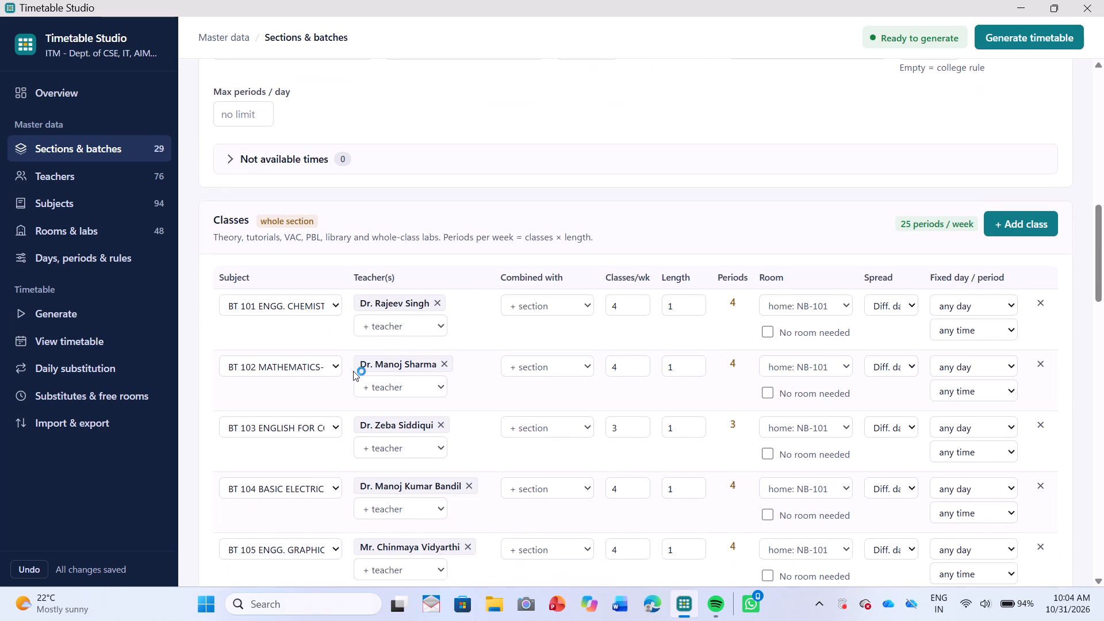
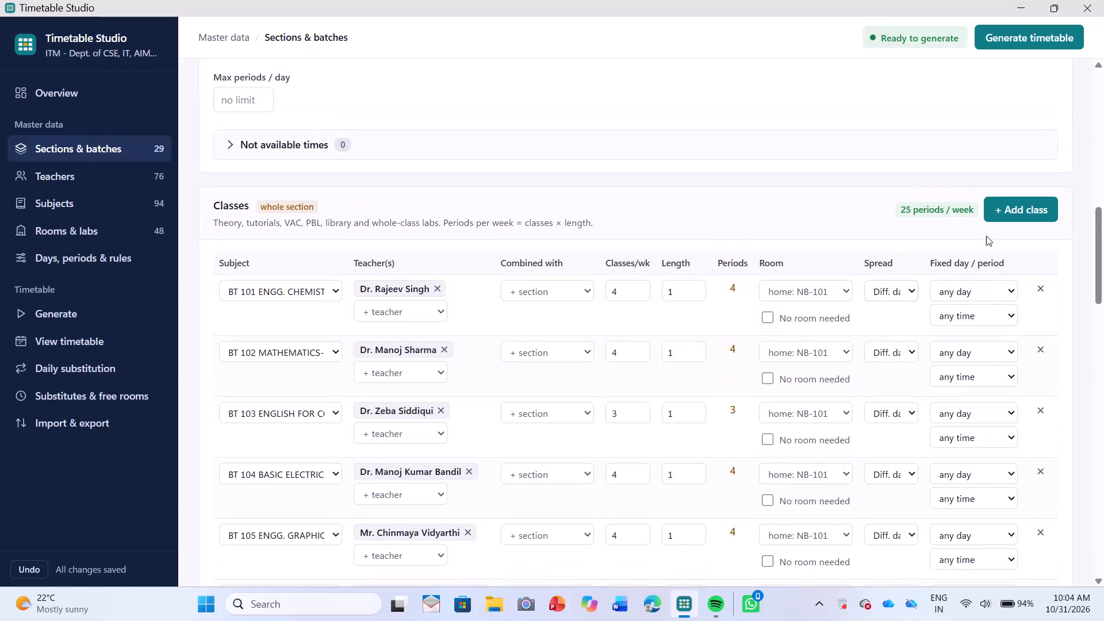
Add a new class row to the whole-section classes of CS-A Sem1.
left_click(1028, 210)
Look through the available subjects for the new class row of CS-A Sem1 and leave the subject unselected.
scroll(463, 409, "down", 2)
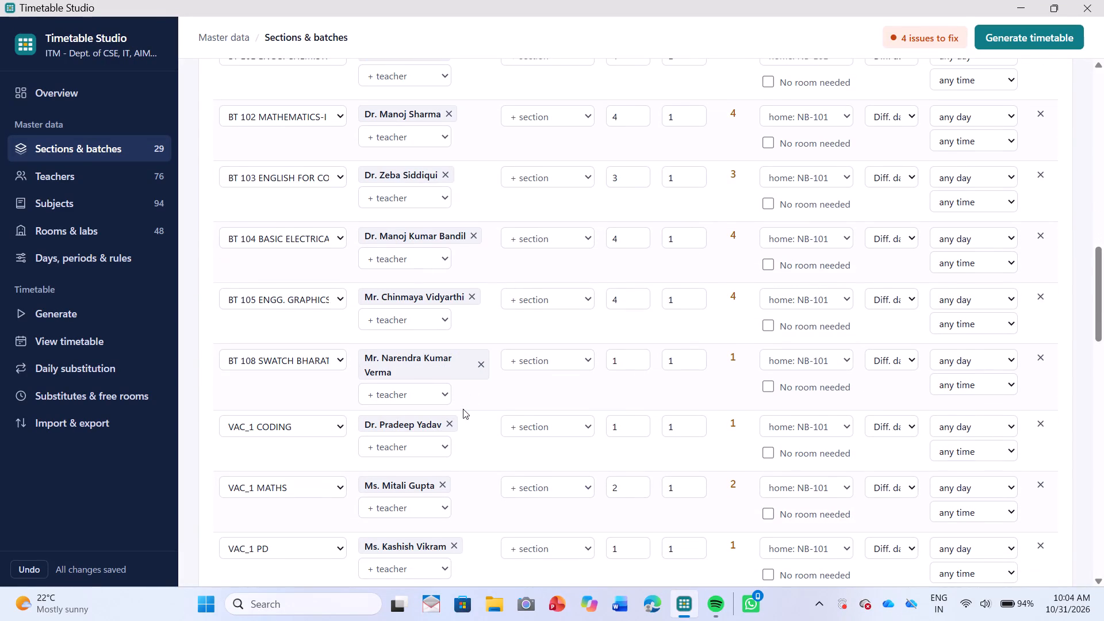
scroll(463, 409, "down", 2)
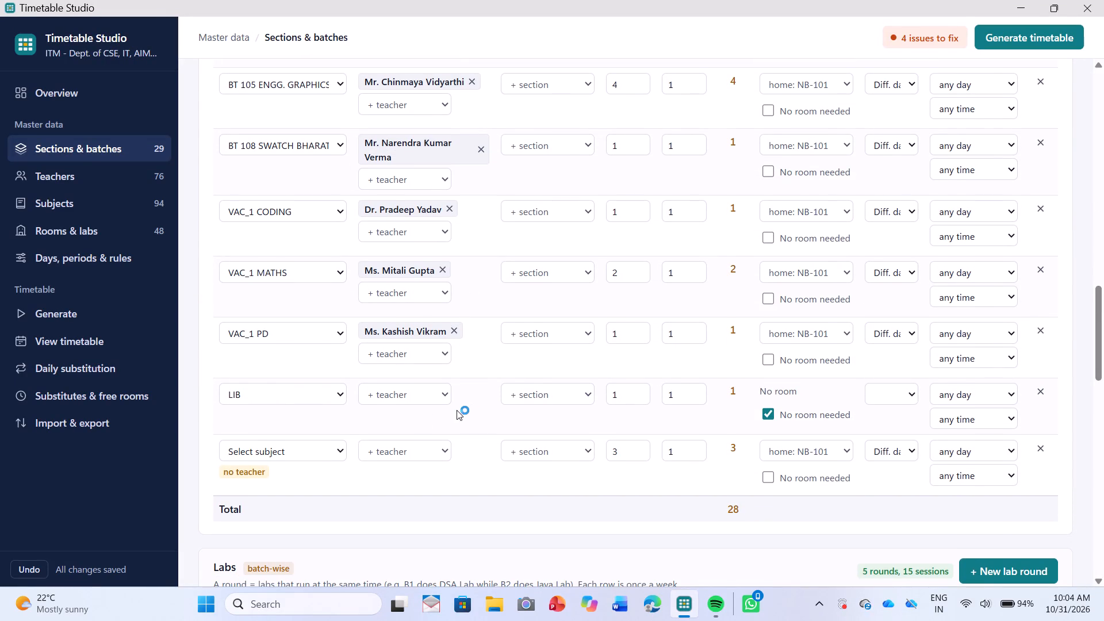
left_click(287, 444)
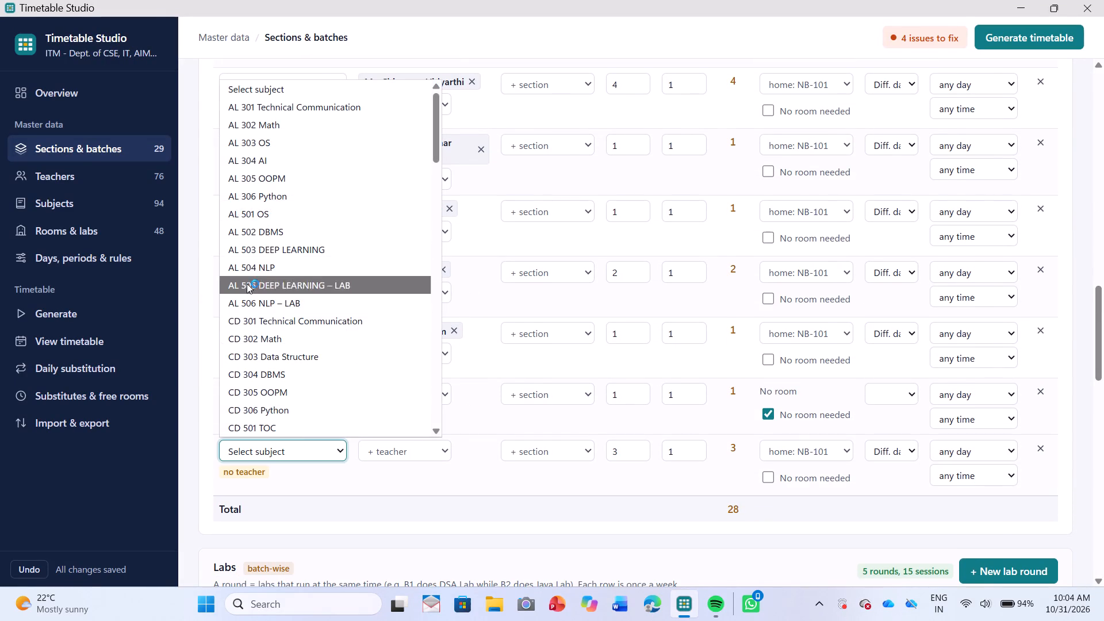
scroll(244, 266, "up", 2)
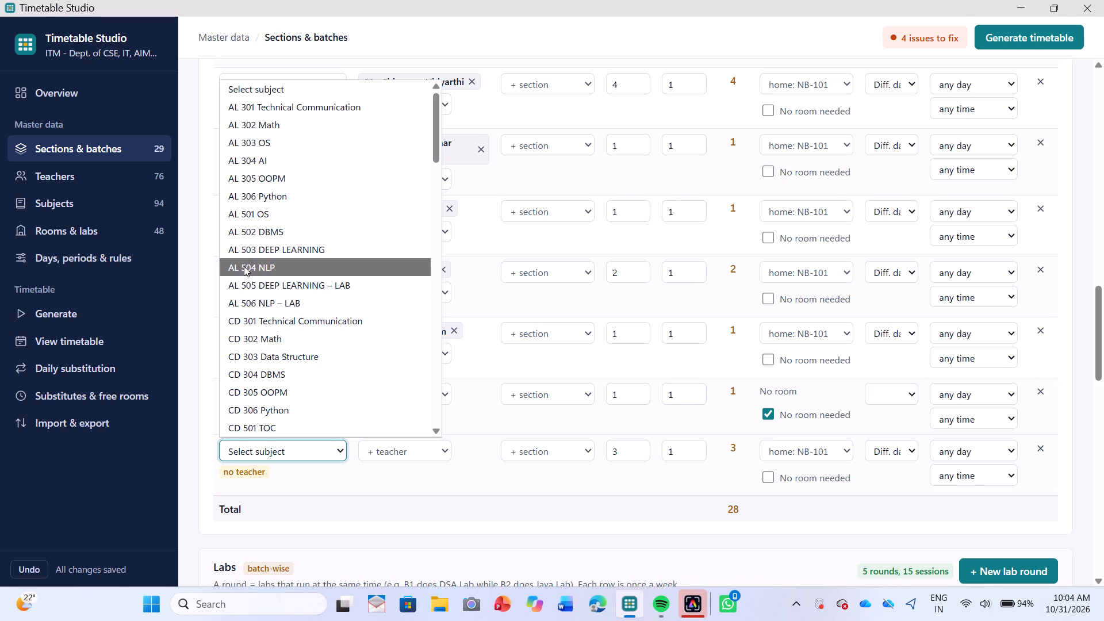
scroll(244, 266, "down", 5)
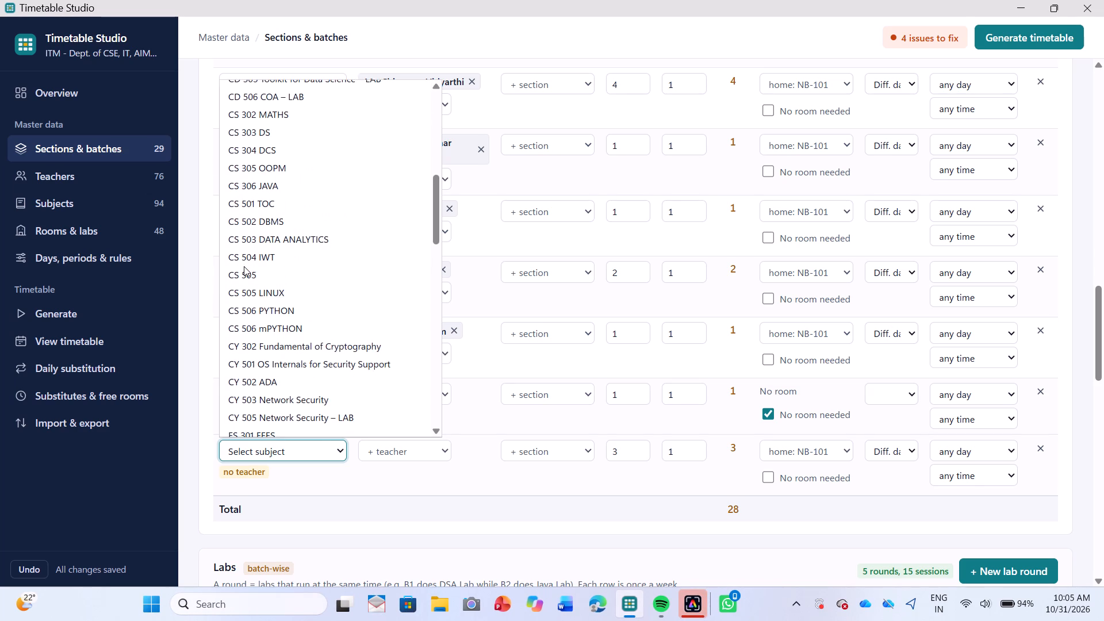
scroll(244, 266, "down", 9)
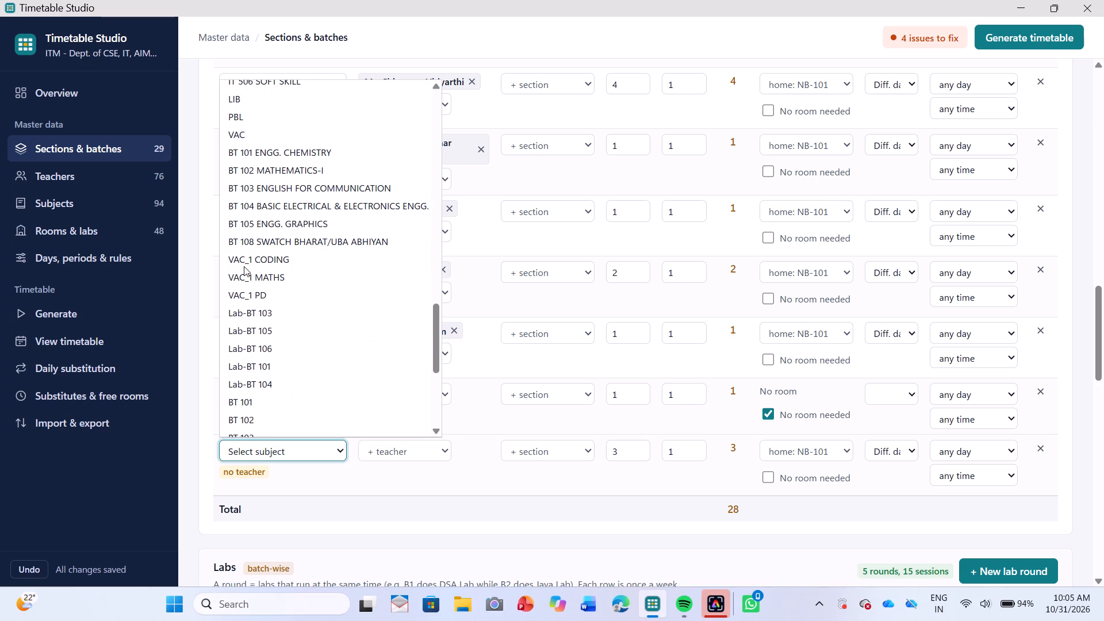
scroll(244, 266, "down", 2)
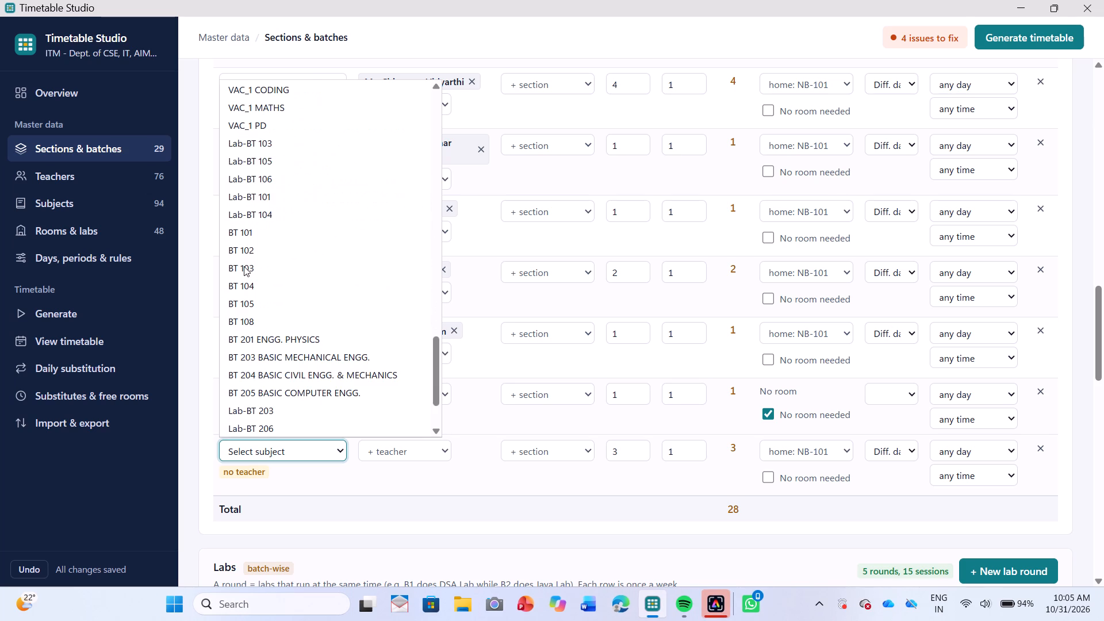
scroll(244, 266, "down", 2)
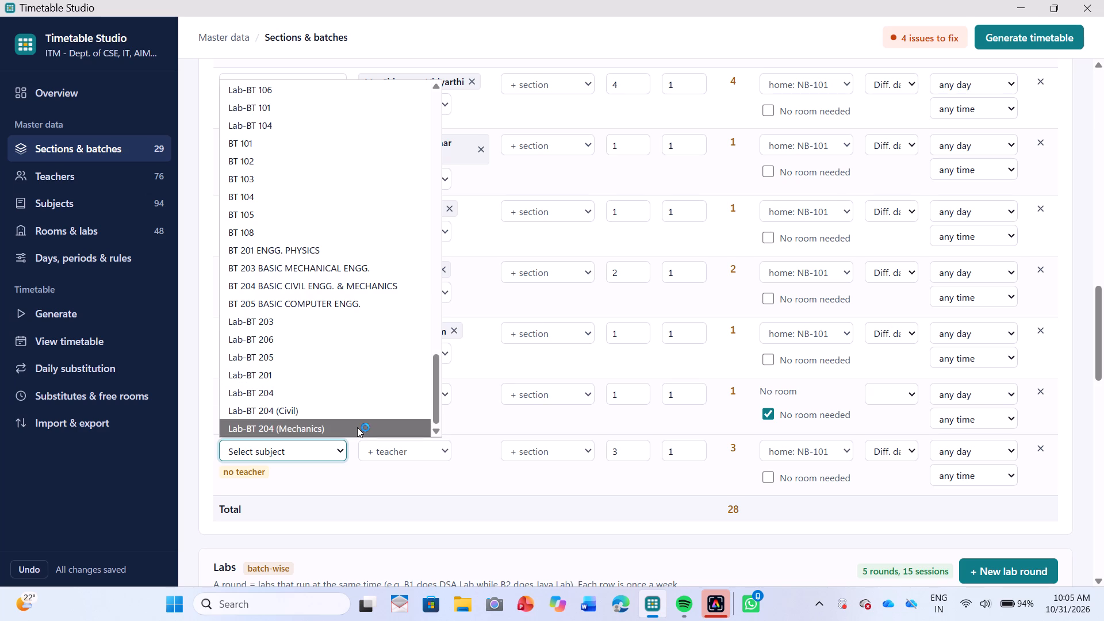
left_click(371, 500)
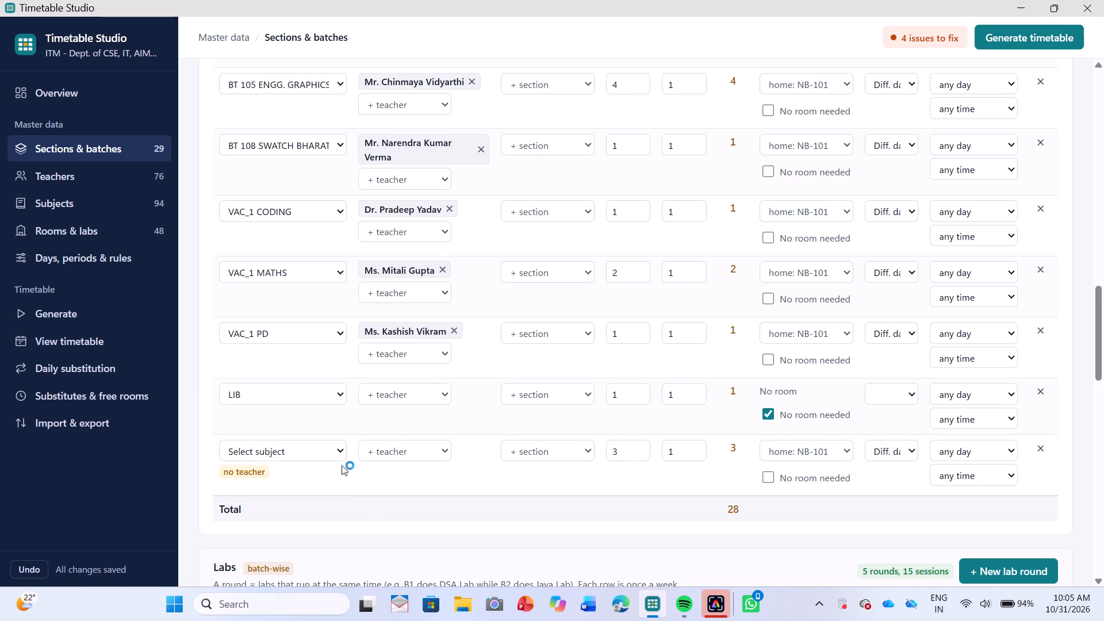
Search the master list of subjects for BT-106.
left_click(59, 195)
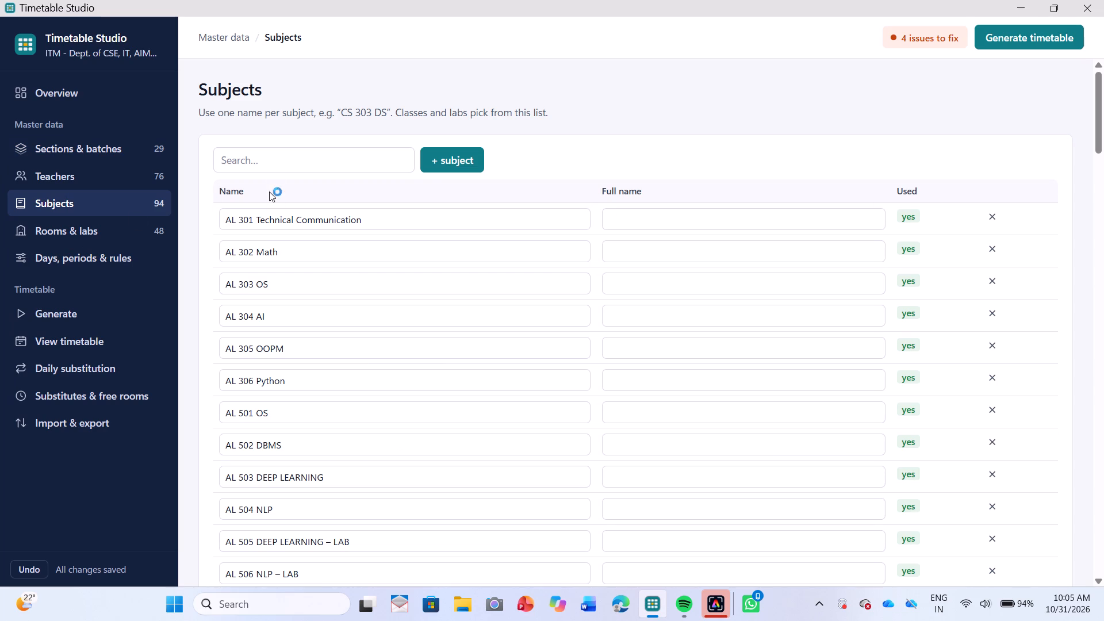
left_click(269, 160)
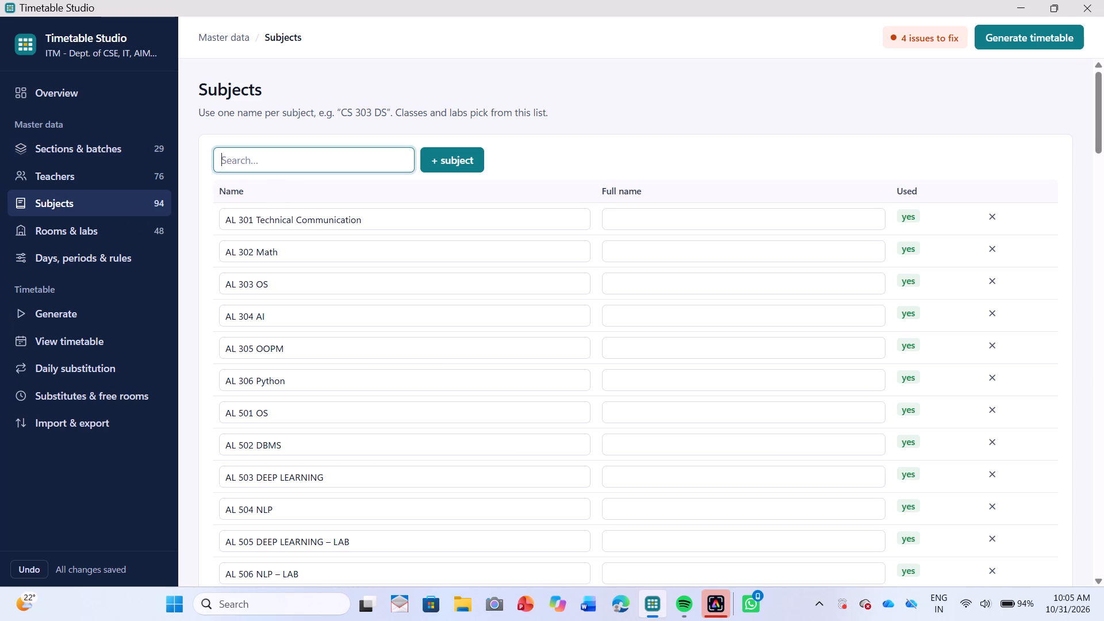
type("Bt")
key("BackSpace")
type("T-")
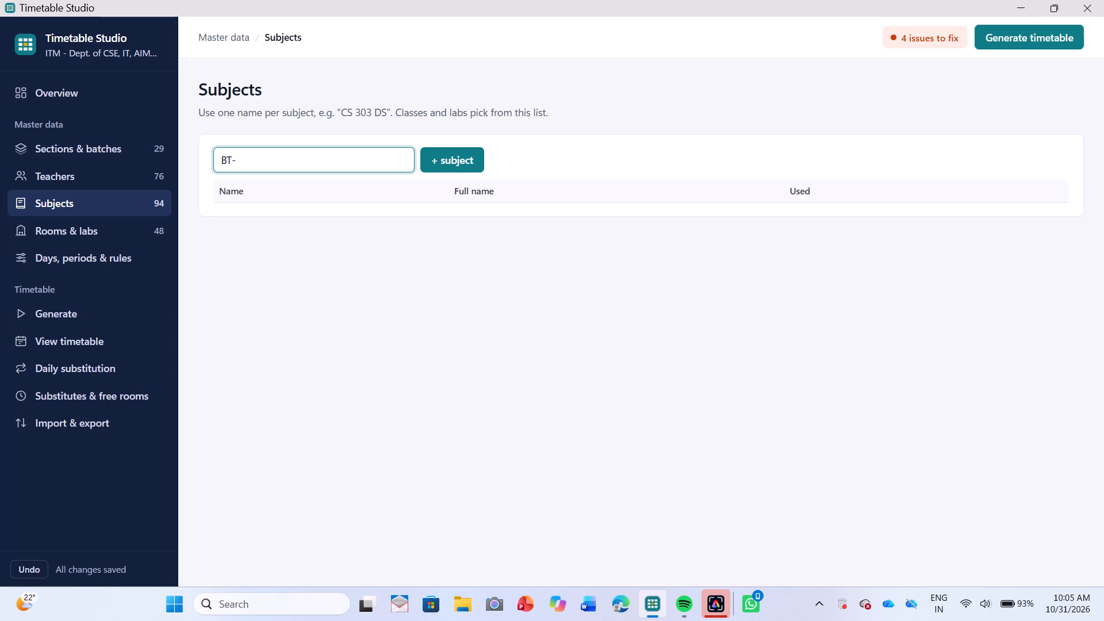
type("106")
key("space")
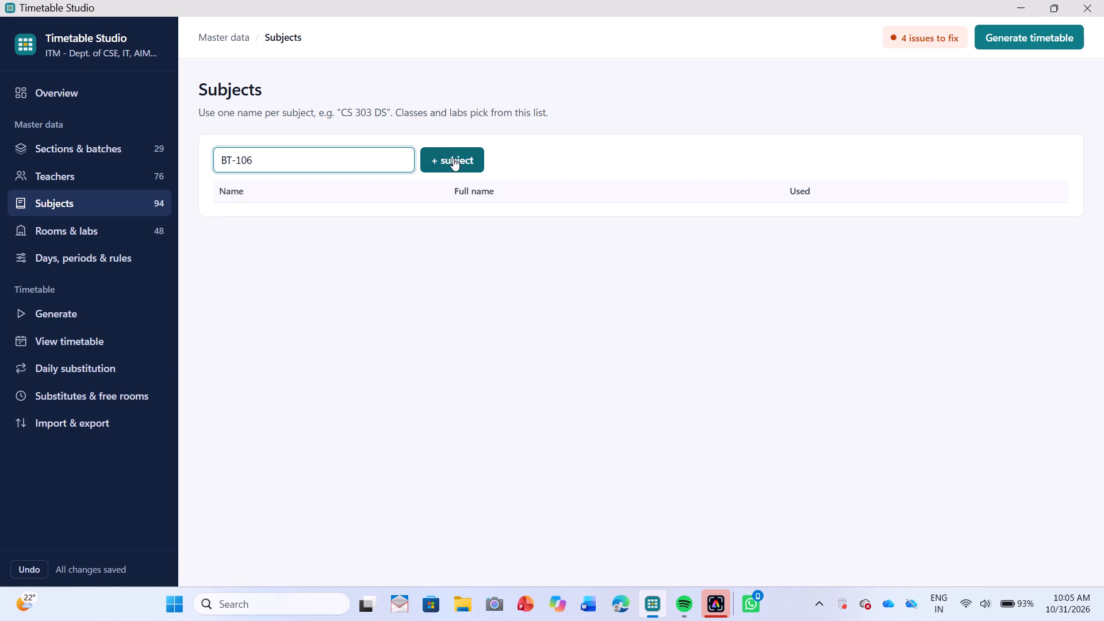
Create a new subject named BT-106.
left_click(453, 158)
key("shift+b")
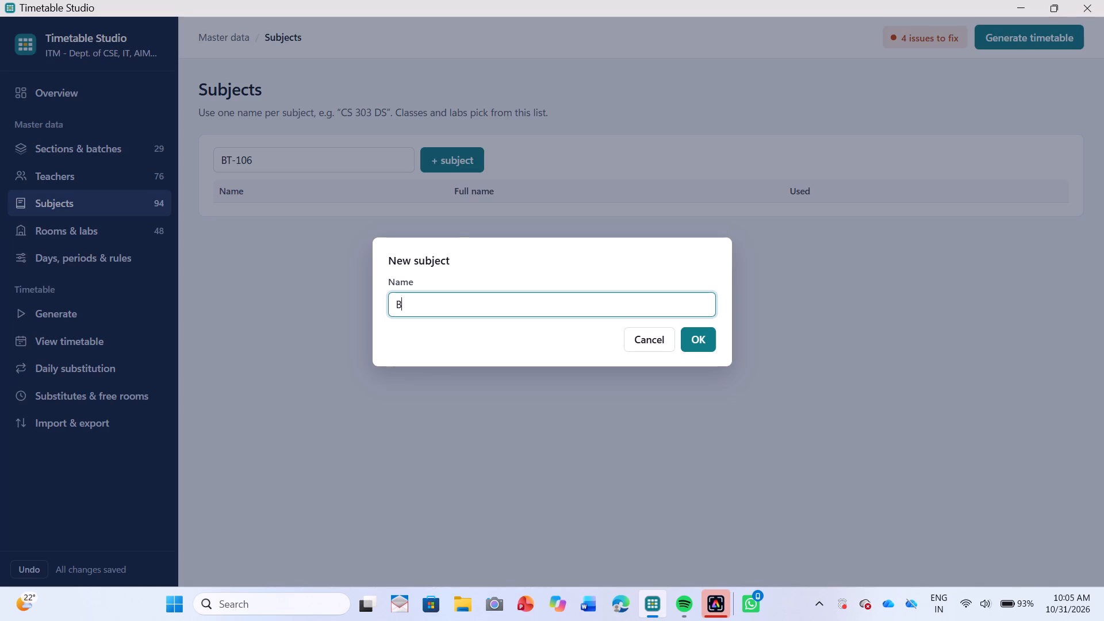
type("T-106")
key("Return")
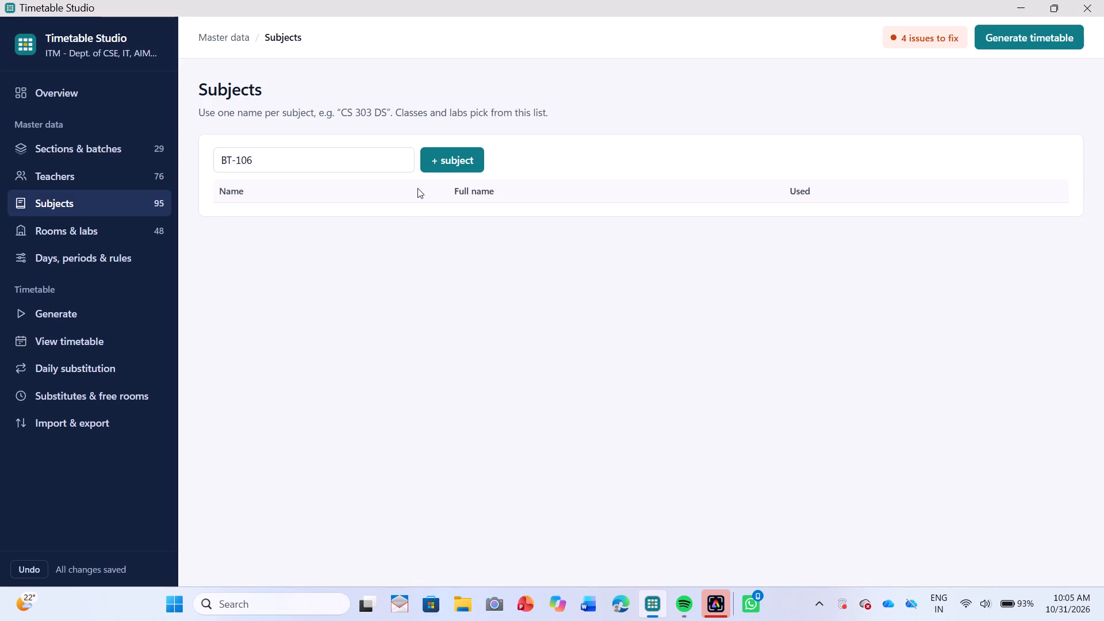
left_click(455, 156)
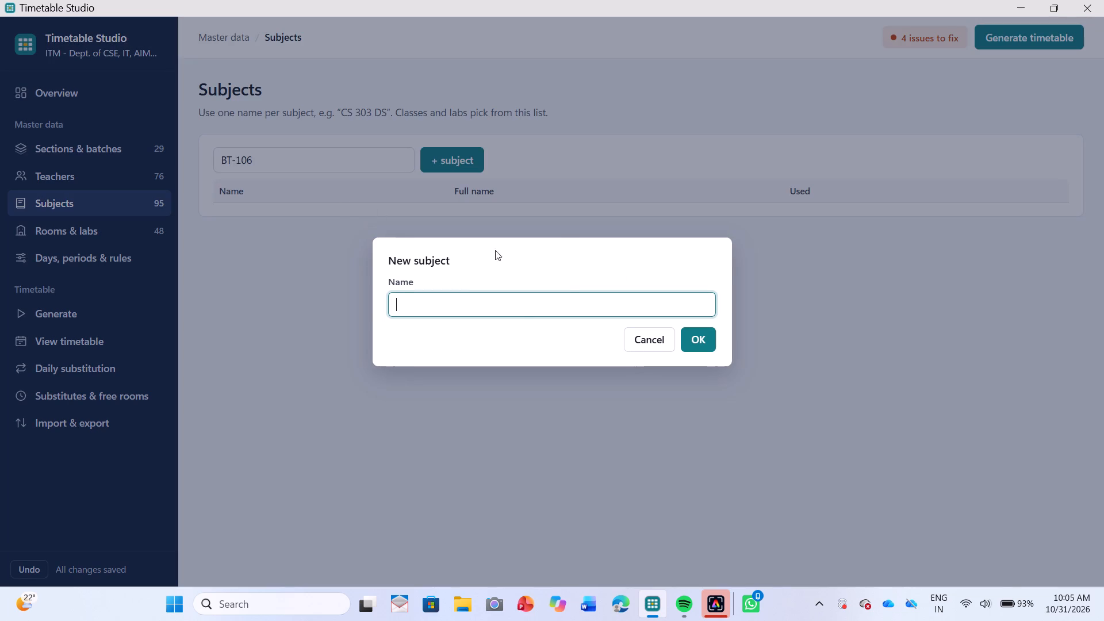
left_click(637, 338)
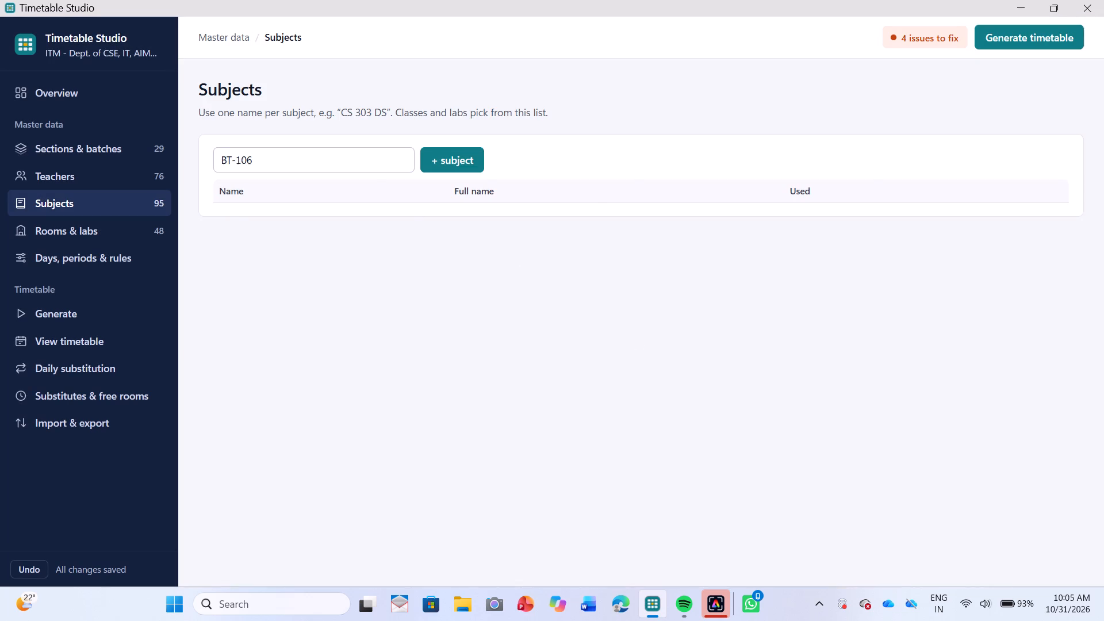
Clear the subject search and set the full name of subject BT-106 to Manufacturing Engg.
left_click(297, 156)
key("ctrl+BackSpace")
key("ctrl+BackSpace")
key("ctrl+BackSpace")
key("ctrl+BackSpace")
scroll(367, 296, "down", 3)
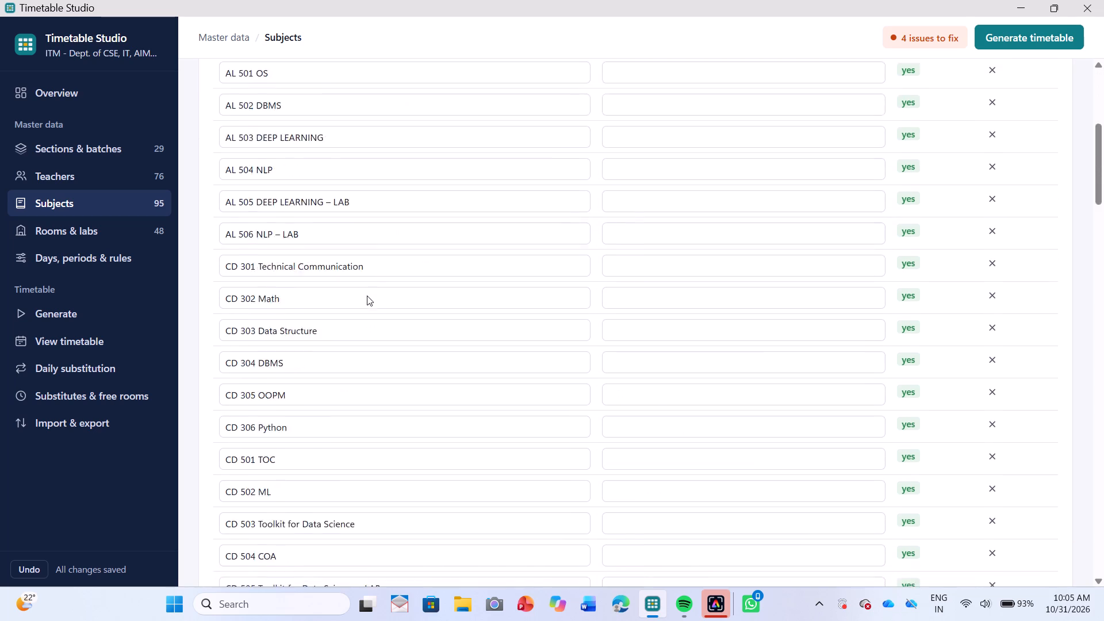
scroll(367, 296, "down", 6)
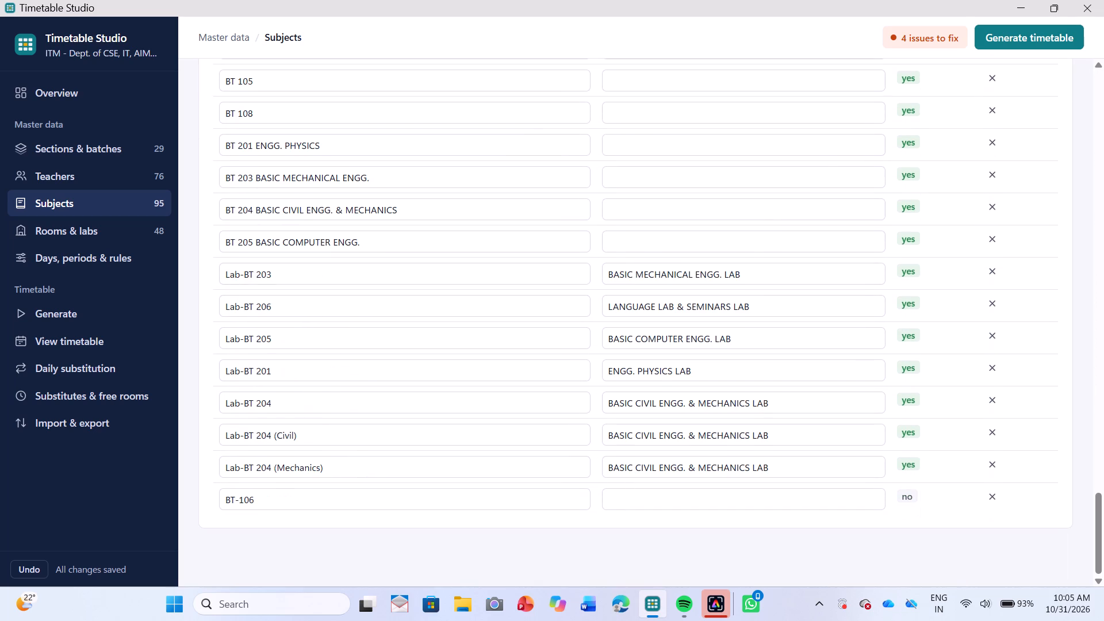
left_click(653, 493)
key("BackSpace")
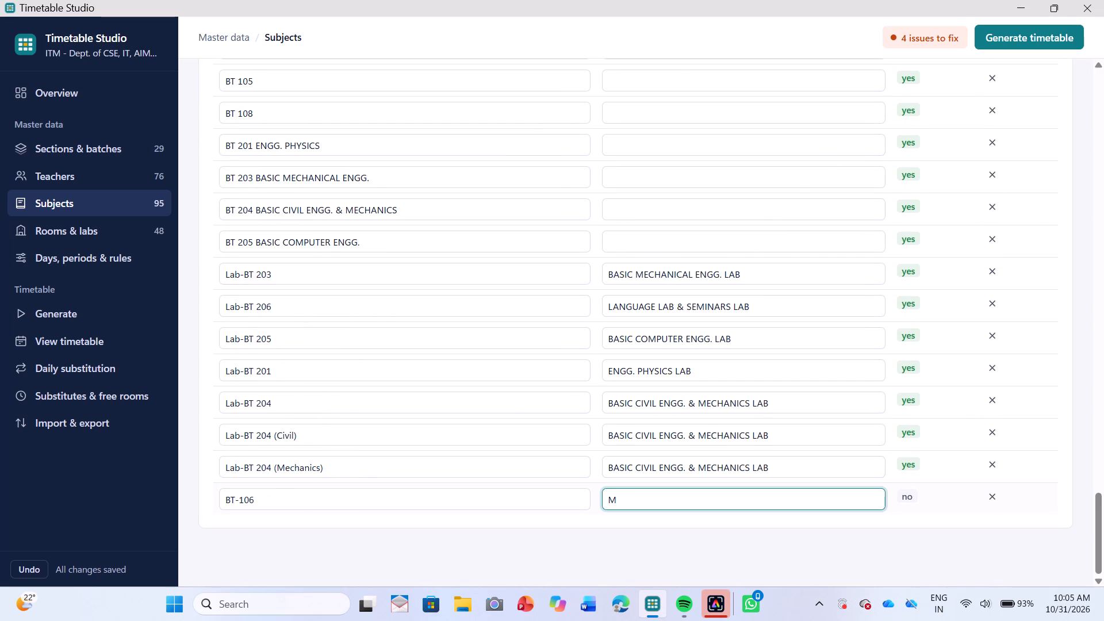
key("shift+a")
key("BackSpace")
type("anufacturing Engg")
key("Return")
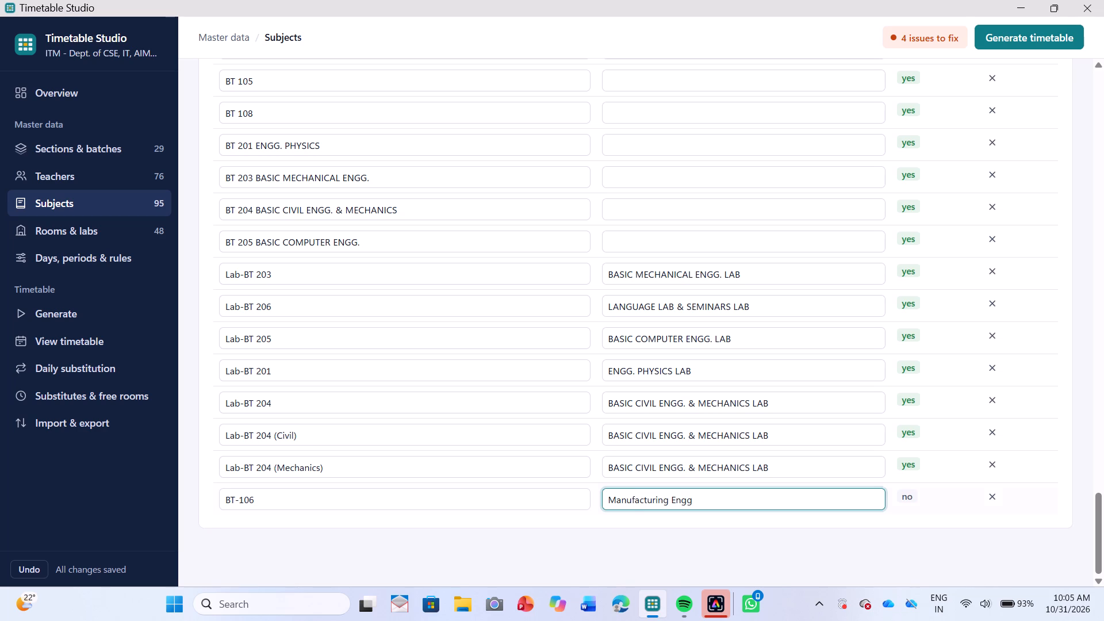
left_click(911, 499)
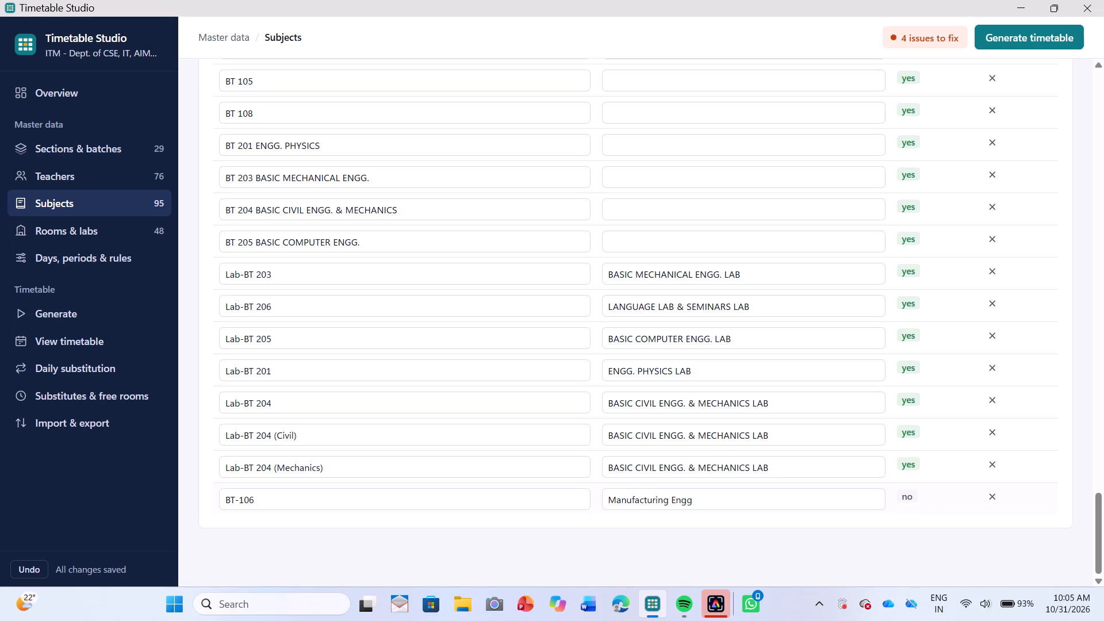
Return to section CS-A Sem1 and assign subject BT-106 to its new, empty class row.
left_click(116, 149)
scroll(300, 369, "down", 4)
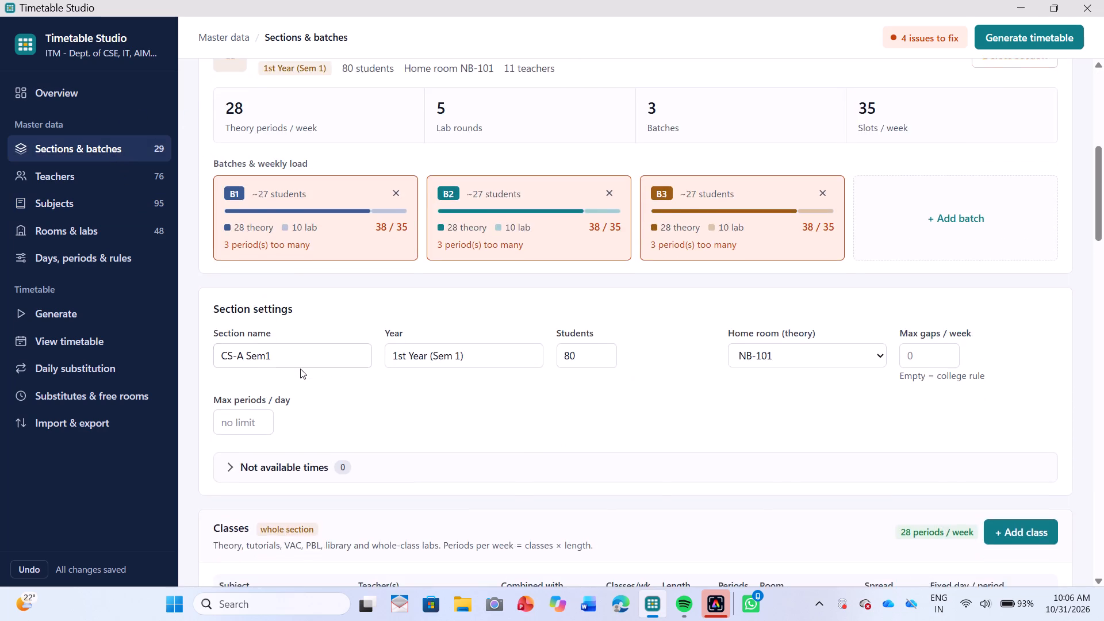
scroll(300, 369, "down", 2)
scroll(300, 369, "up", 3)
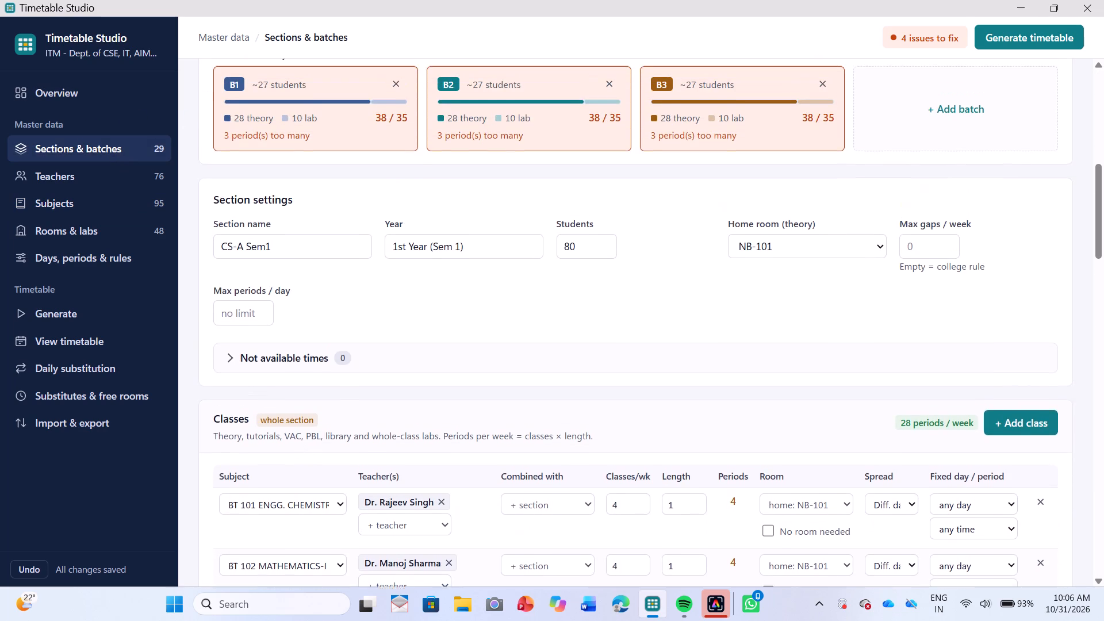
scroll(300, 369, "up", 1)
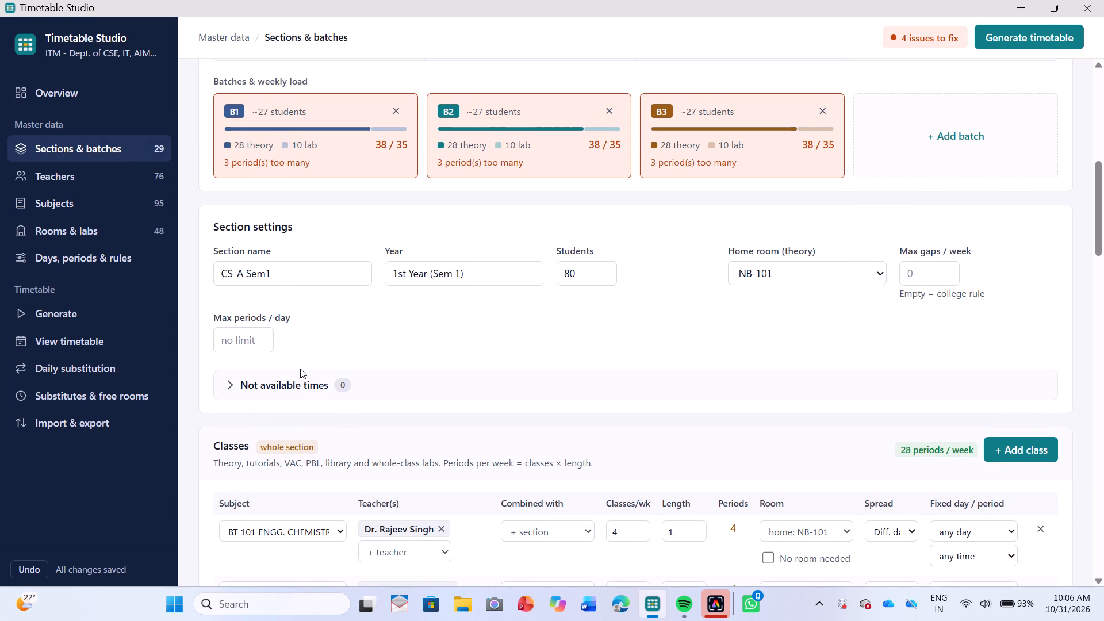
scroll(300, 369, "down", 8)
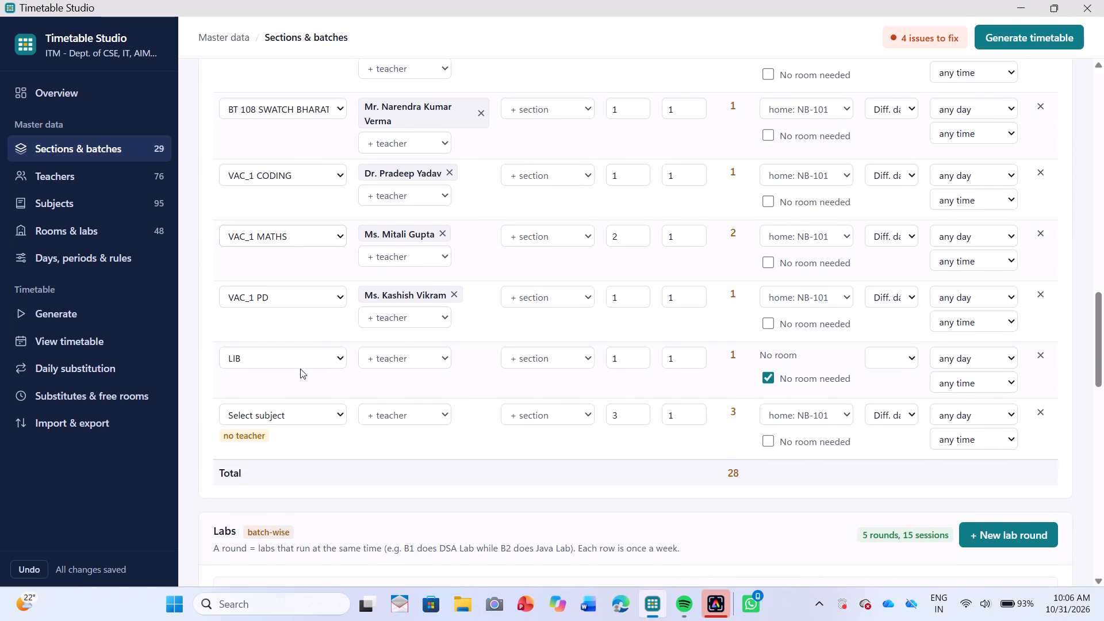
left_click(407, 418)
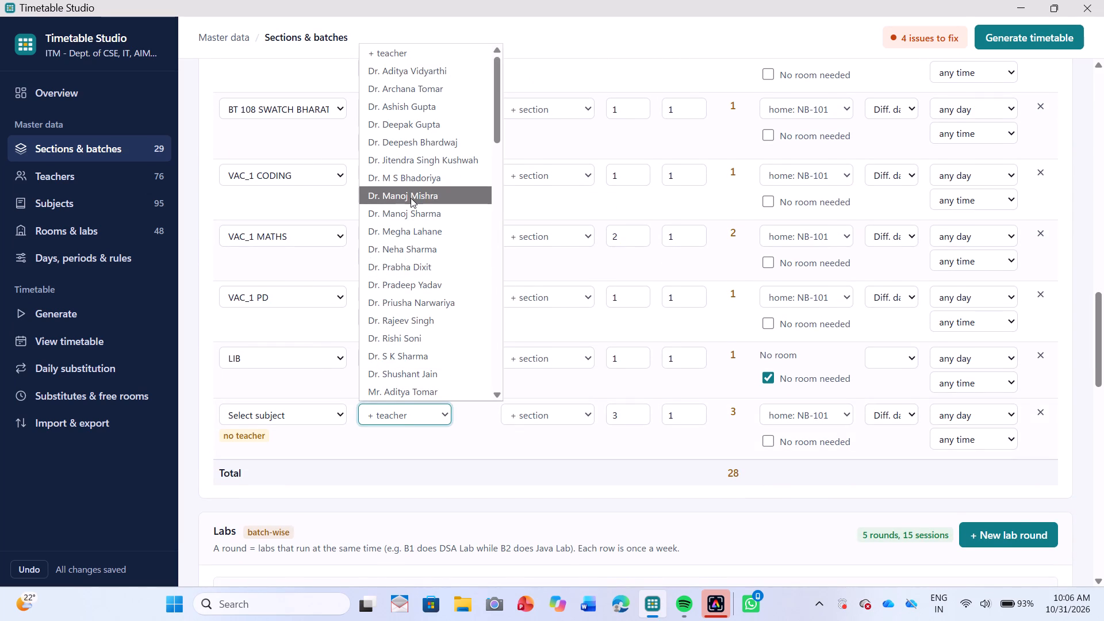
left_click(285, 416)
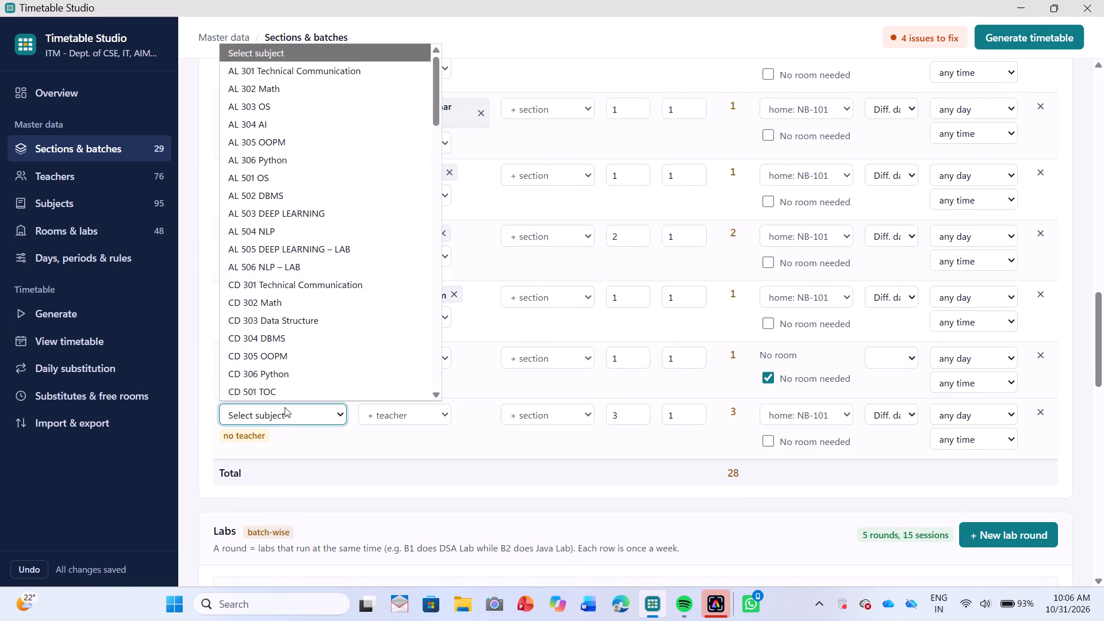
scroll(292, 312, "down", 18)
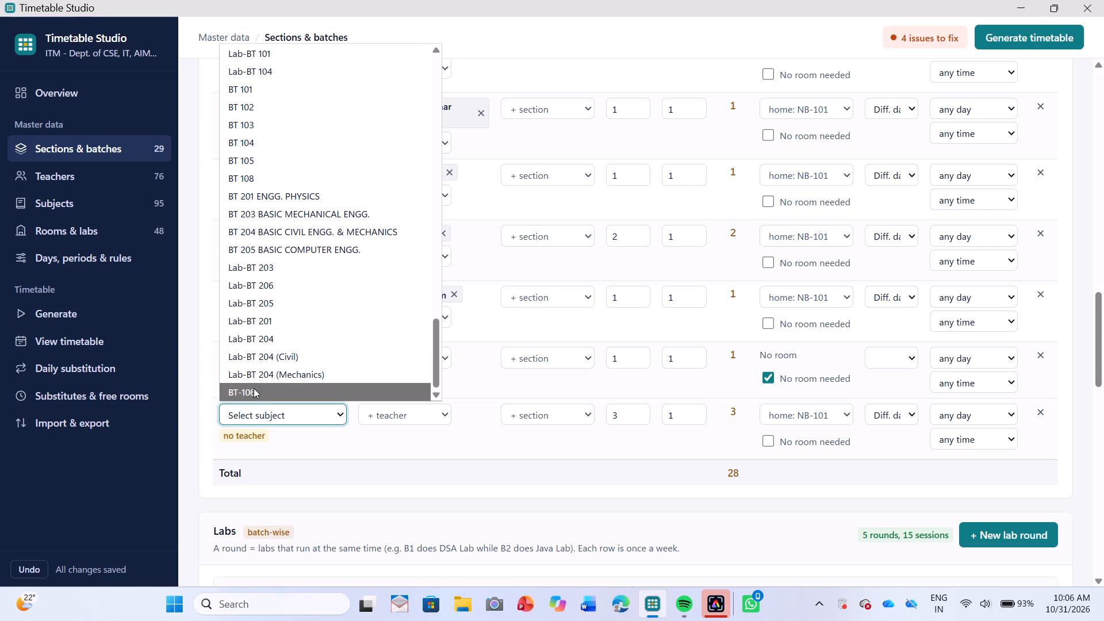
left_click(254, 388)
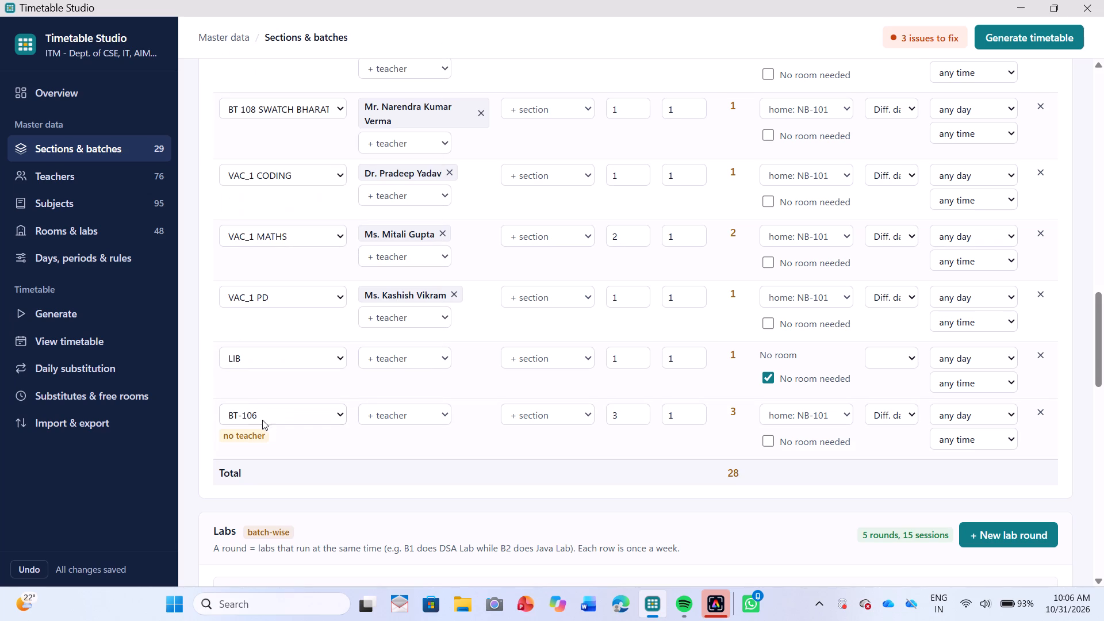
Assign Mr. Tiwari as the teacher of the BT-106 class in section CS-A Sem1.
left_click(268, 412)
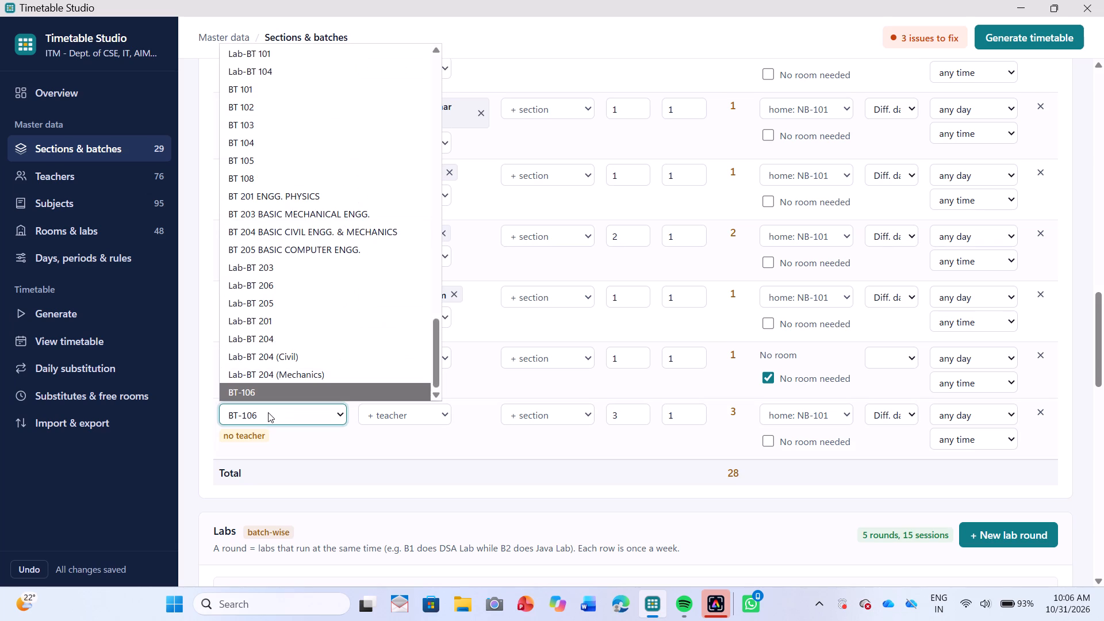
left_click(268, 393)
left_click(351, 435)
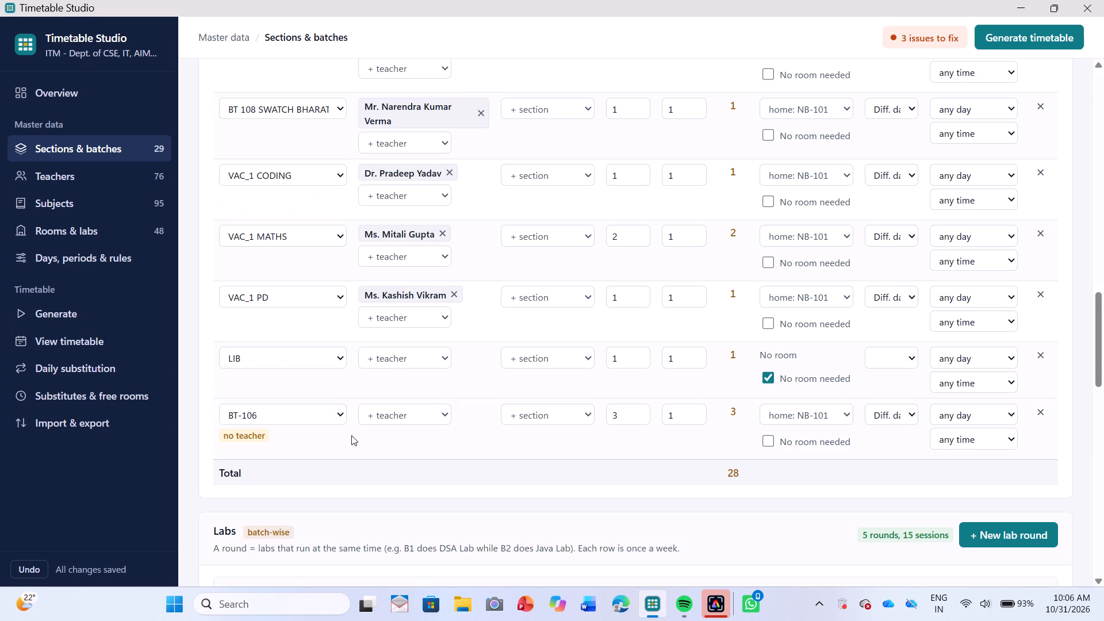
left_click(389, 410)
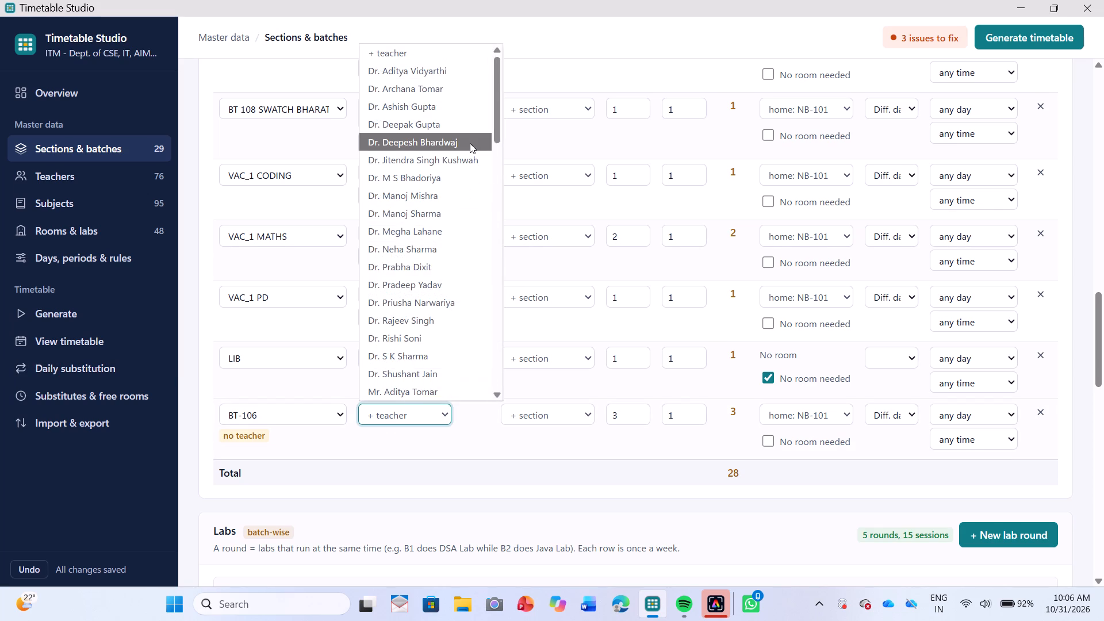
scroll(470, 143, "down", 8)
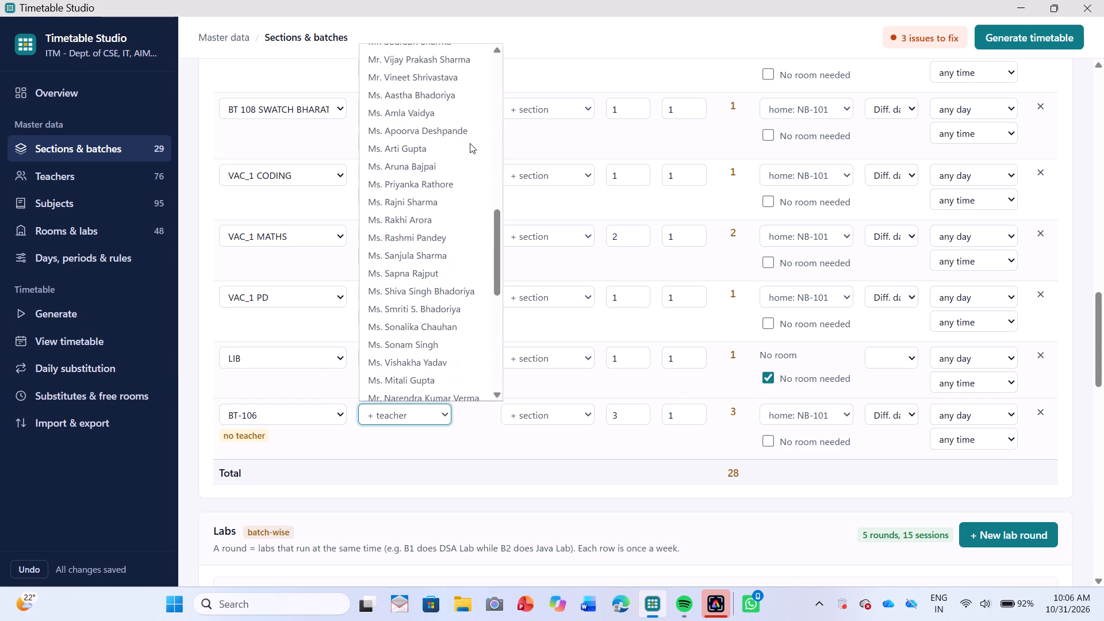
scroll(470, 143, "down", 2)
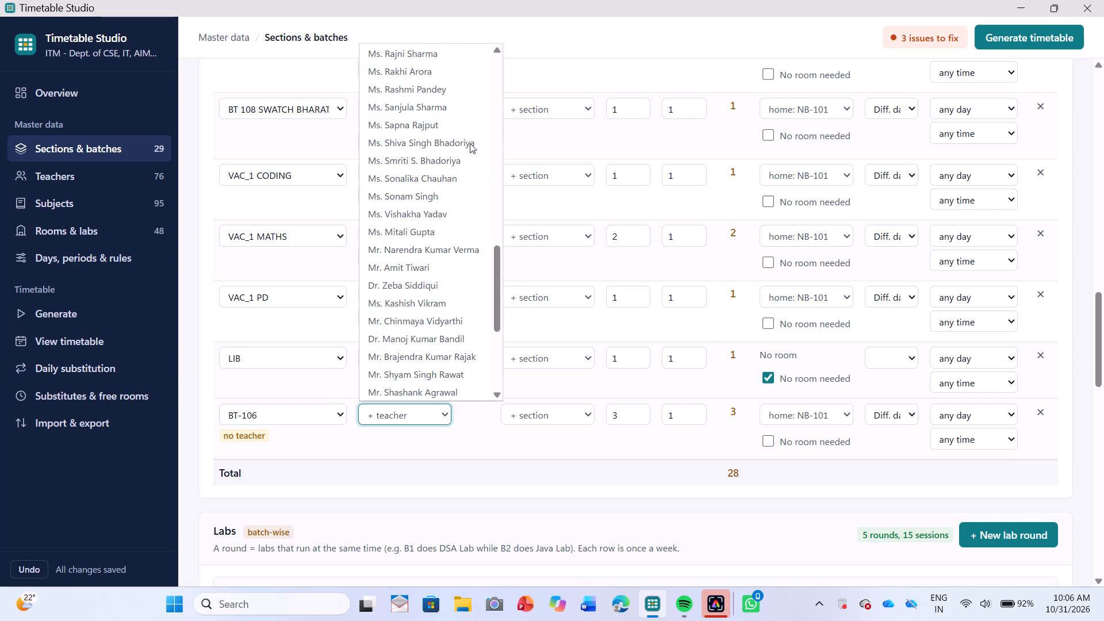
scroll(473, 133, "down", 1)
left_click(424, 241)
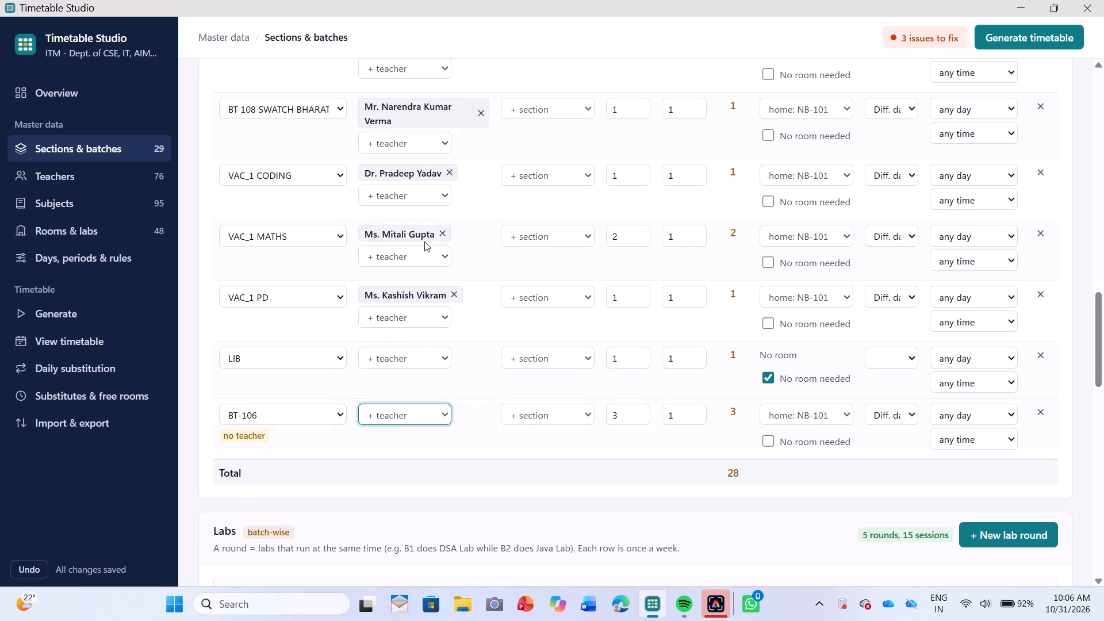
scroll(504, 455, "left", 2)
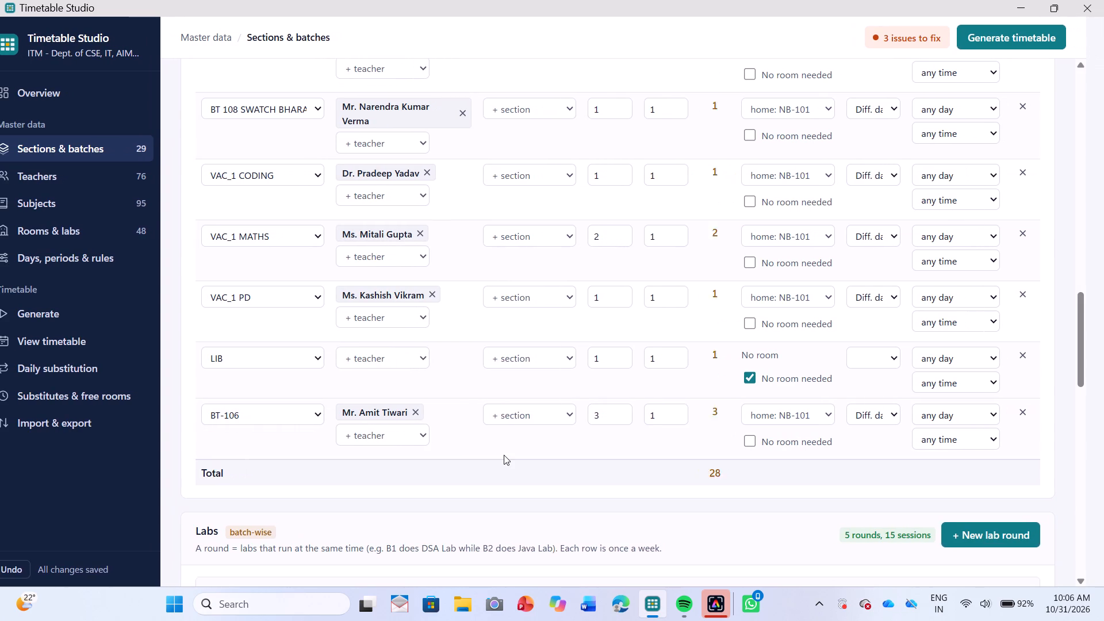
left_click(509, 484)
Review the batches' weekly load for section CS-A Sem1 and return to the end of its class list.
scroll(509, 484, "up", 9)
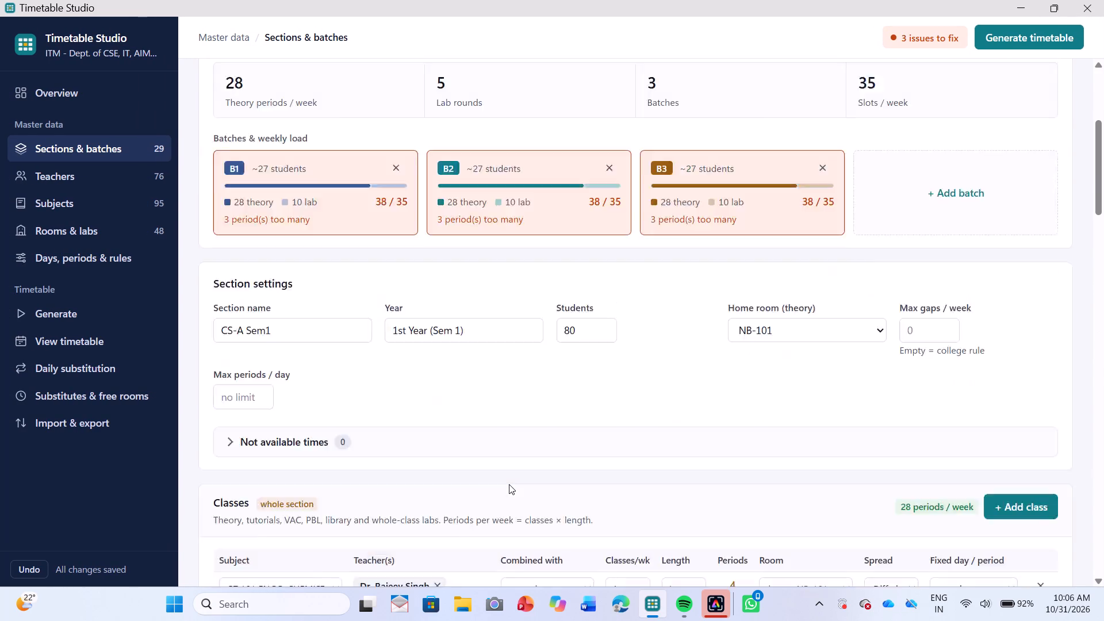
scroll(509, 484, "down", 2)
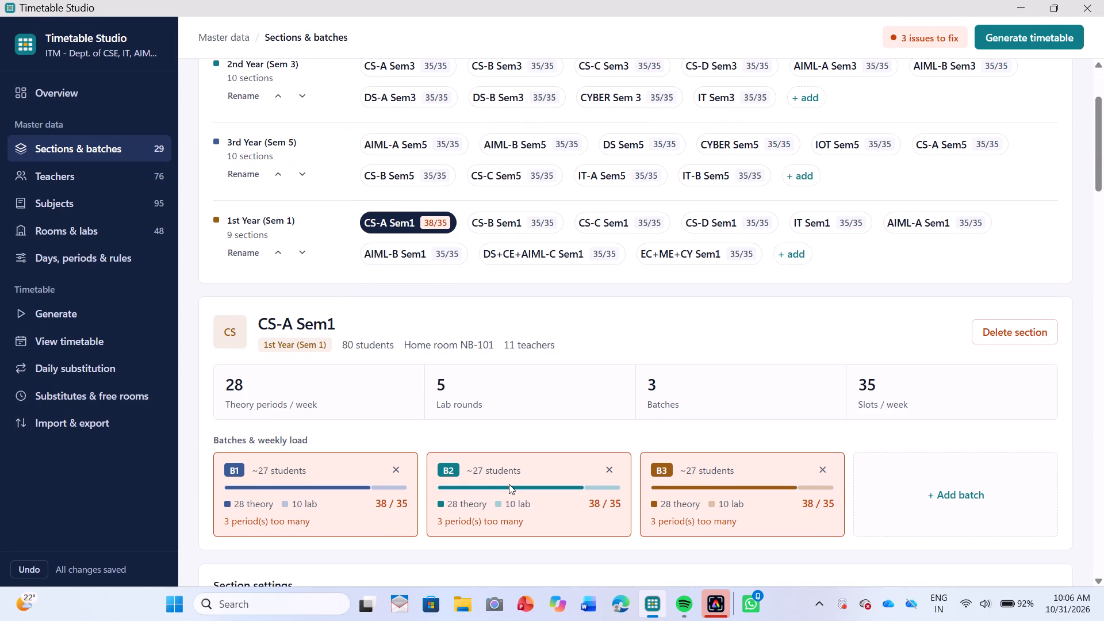
scroll(509, 484, "down", 7)
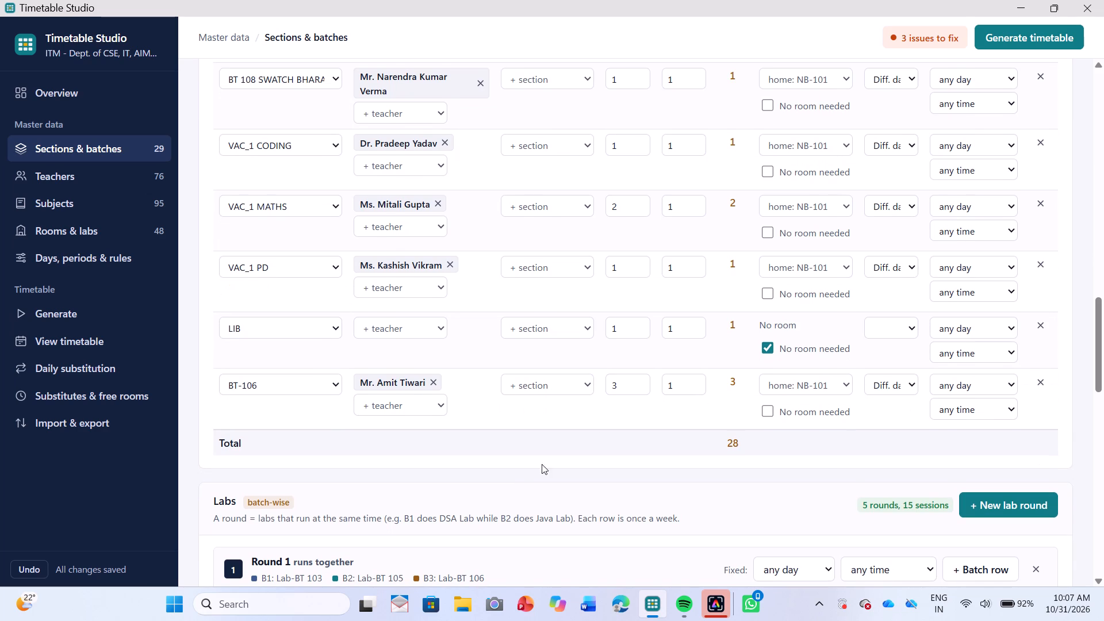
Set the classes per week of the BT-106 class to 1.
left_click(627, 384)
key("BackSpace")
key("1")
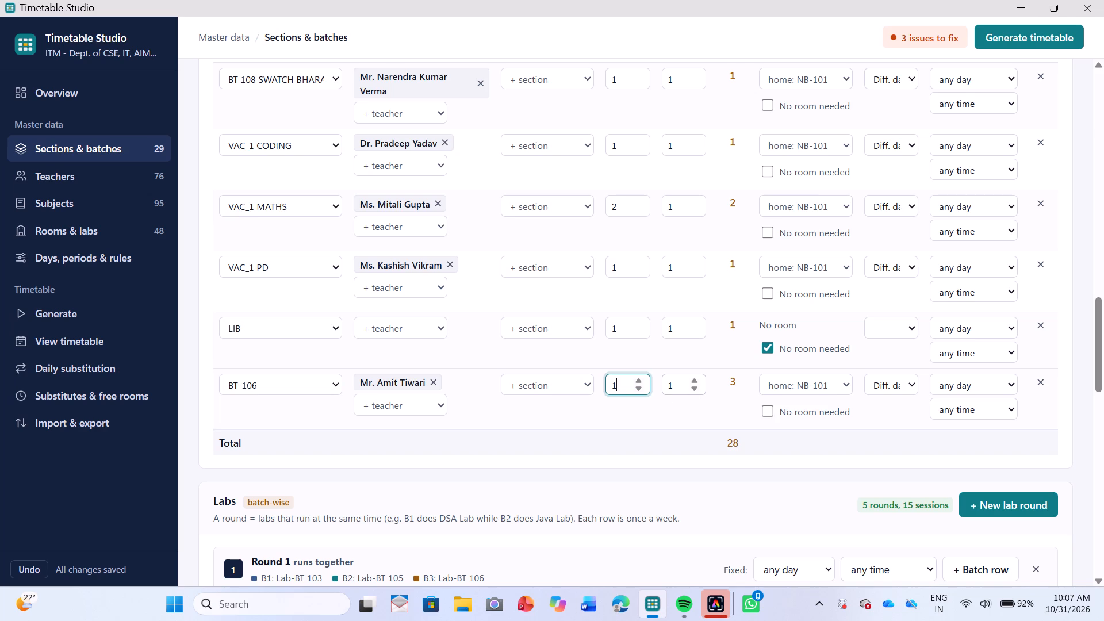
Set the length of the BT-106 class in section CS-A Sem1 to 2.
left_click(676, 381)
left_click(676, 381)
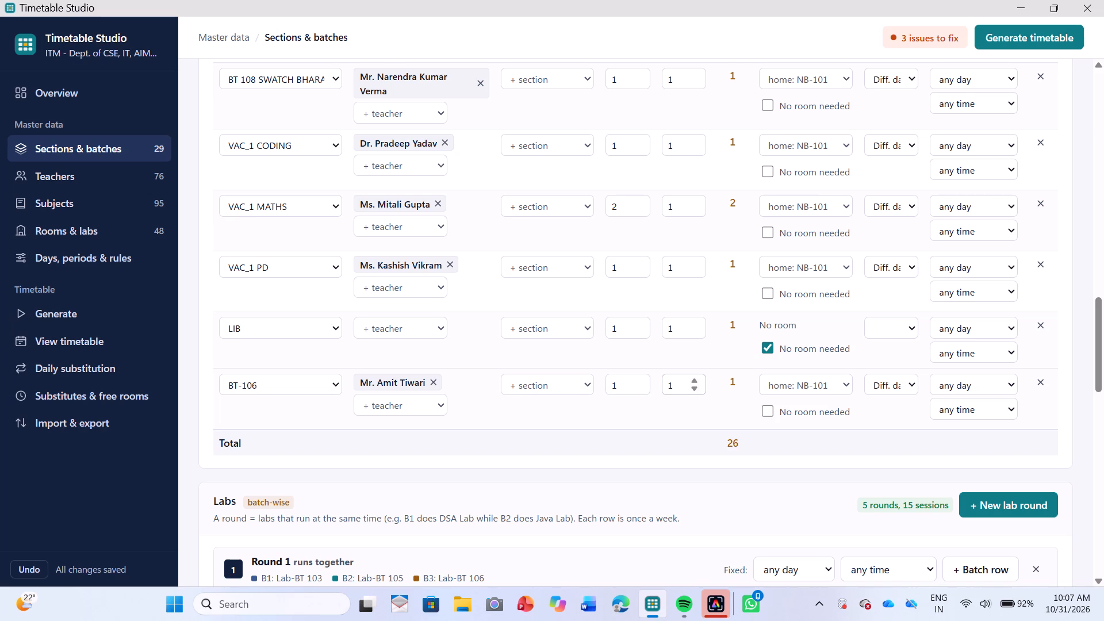
key("BackSpace")
key("2")
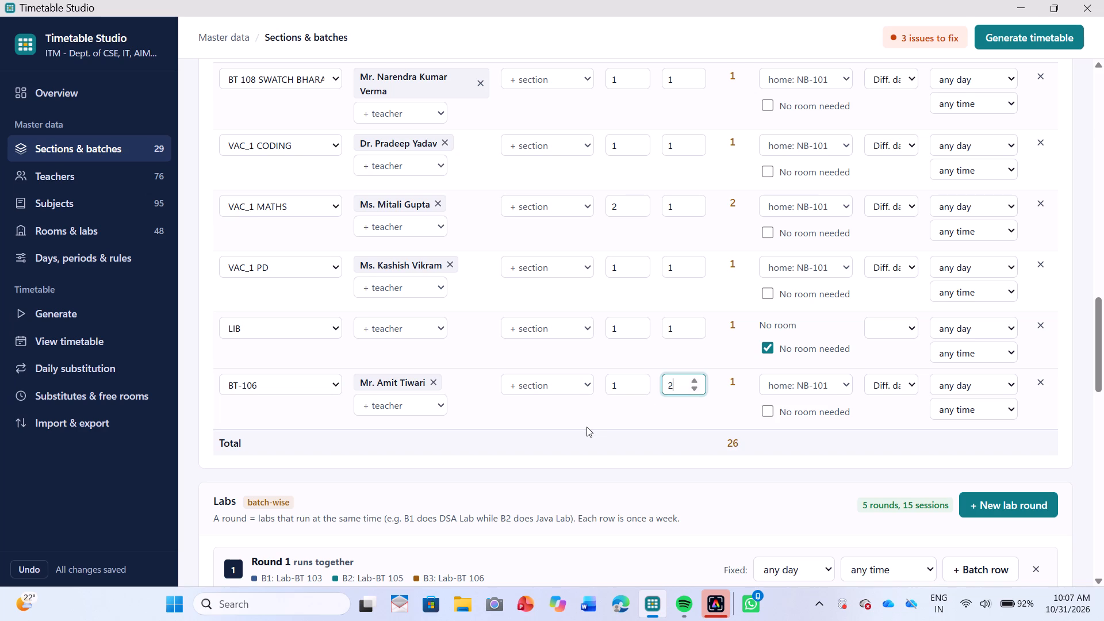
left_click(586, 427)
Review the weekly load of section CS-A Sem1 and check its settings and class rows through to BT-106.
scroll(565, 461, "up", 4)
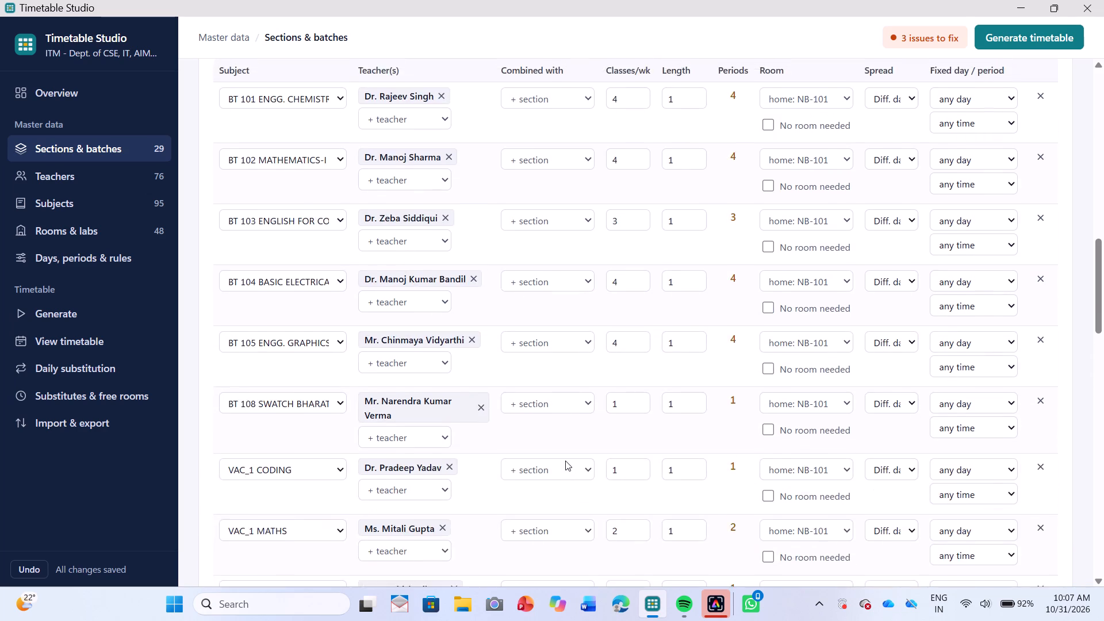
scroll(565, 461, "up", 6)
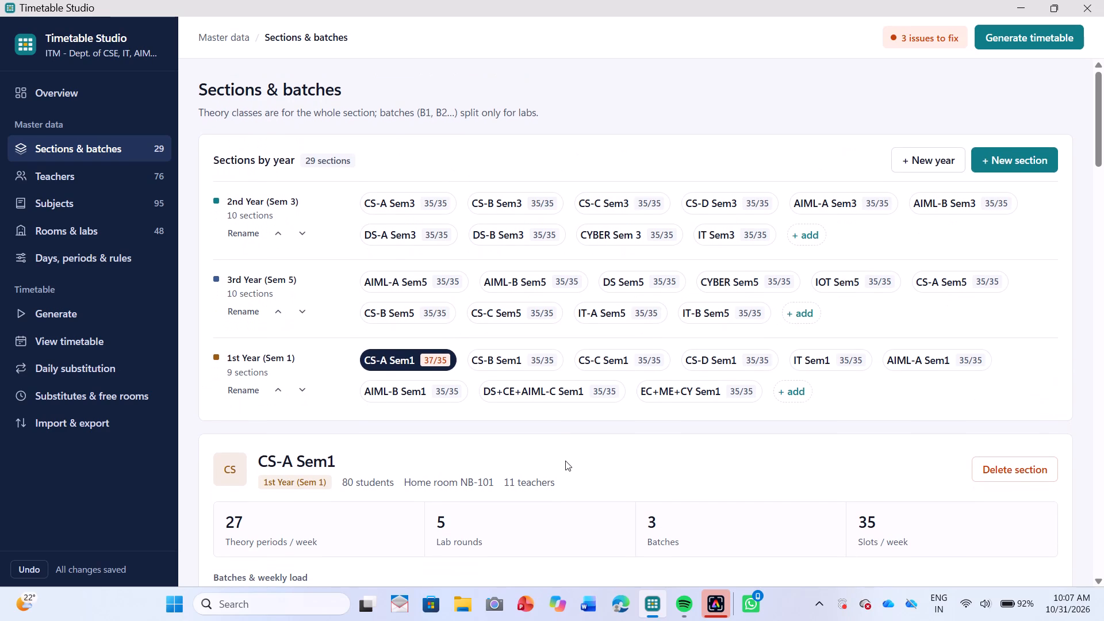
scroll(565, 461, "down", 7)
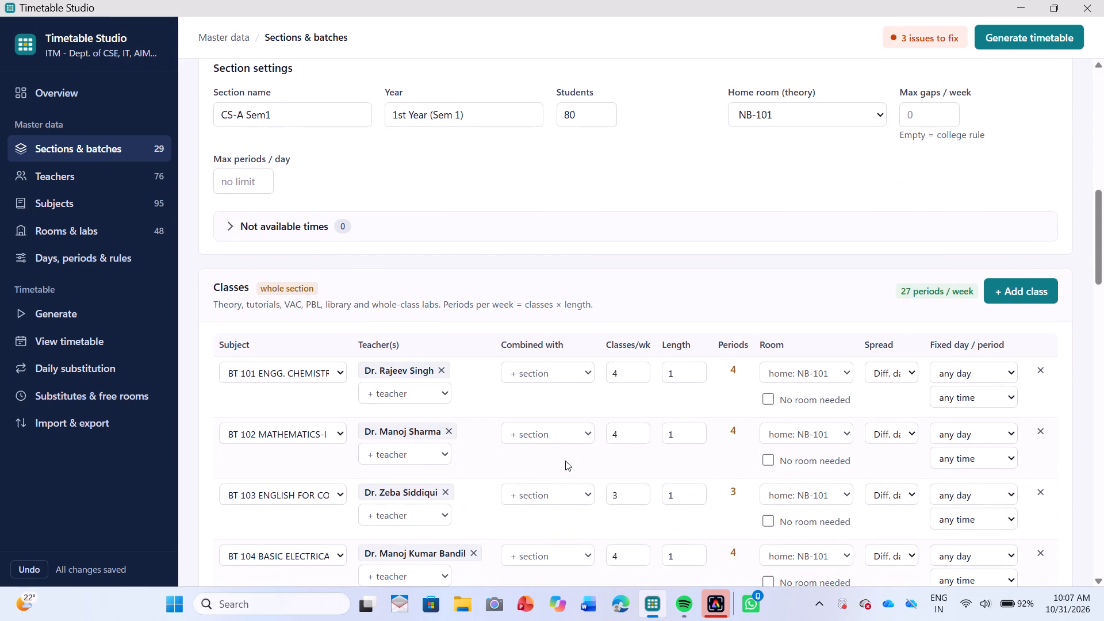
scroll(565, 461, "down", 5)
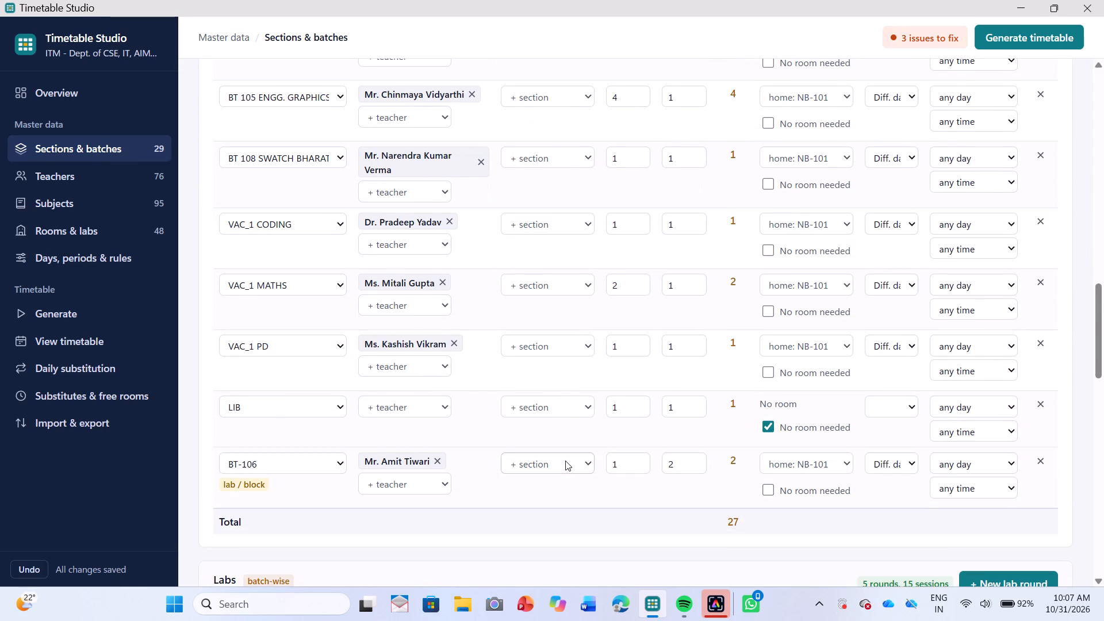
scroll(579, 432, "down", 3)
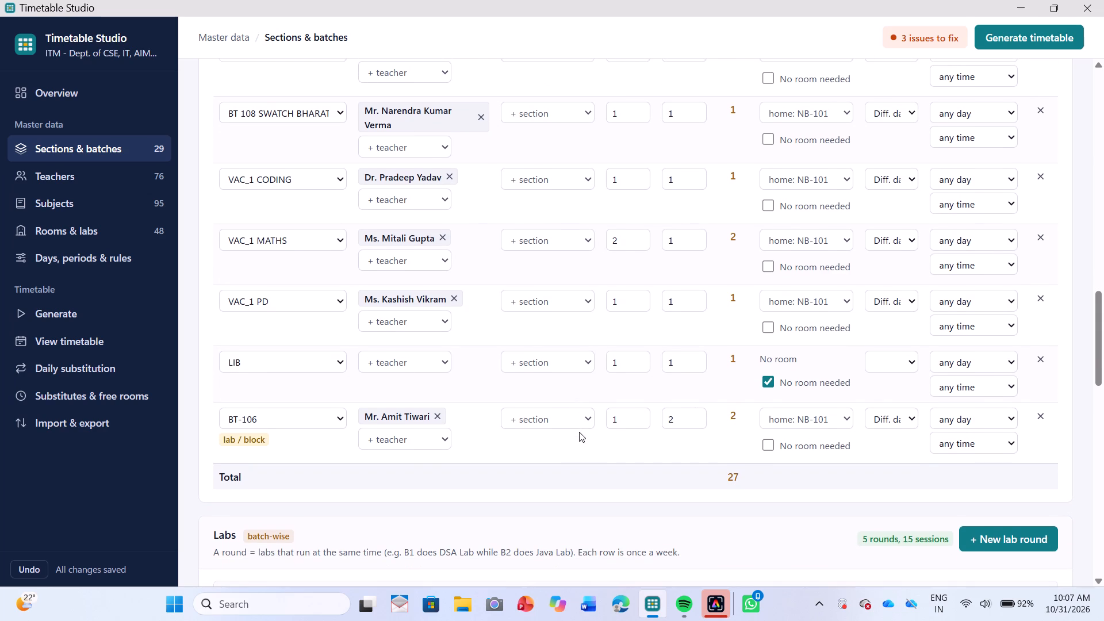
Turn off the No room needed option for the LIB class of section CS-A Sem1.
scroll(579, 432, "down", 1)
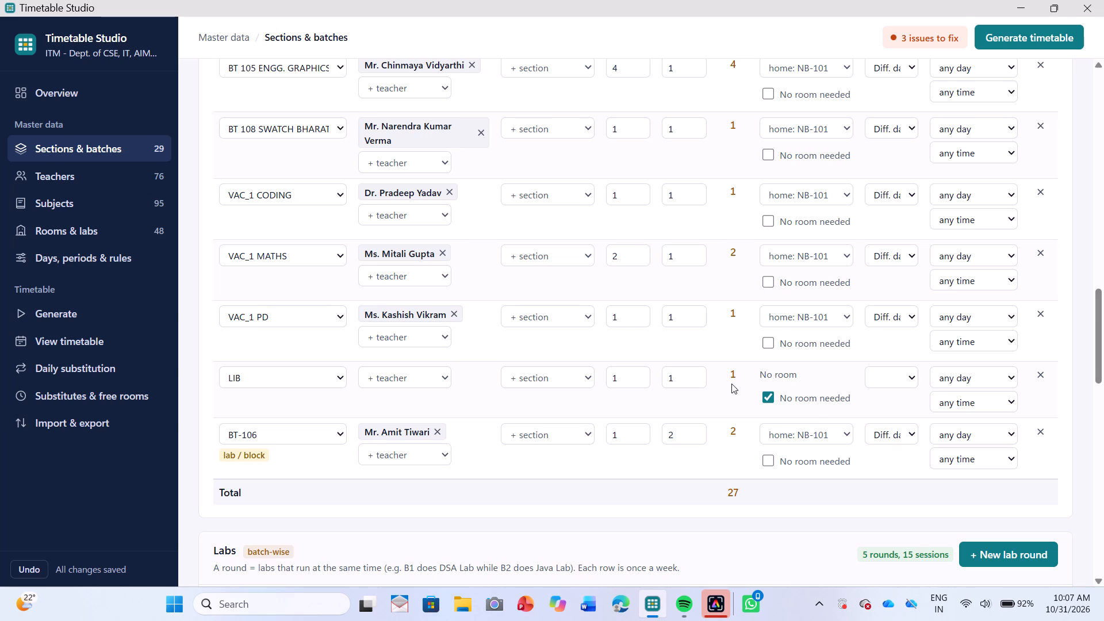
left_click(774, 405)
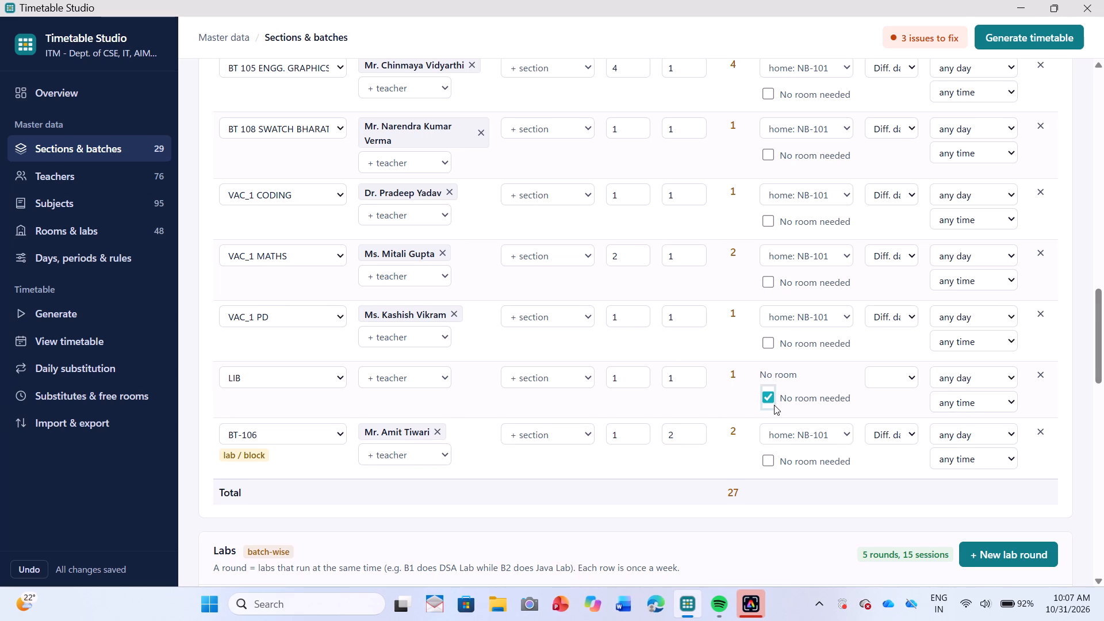
left_click(727, 407)
Examine the first lab round of section CS-A Sem1 and recheck the classes per week and lengths of its theory classes.
scroll(727, 407, "down", 2)
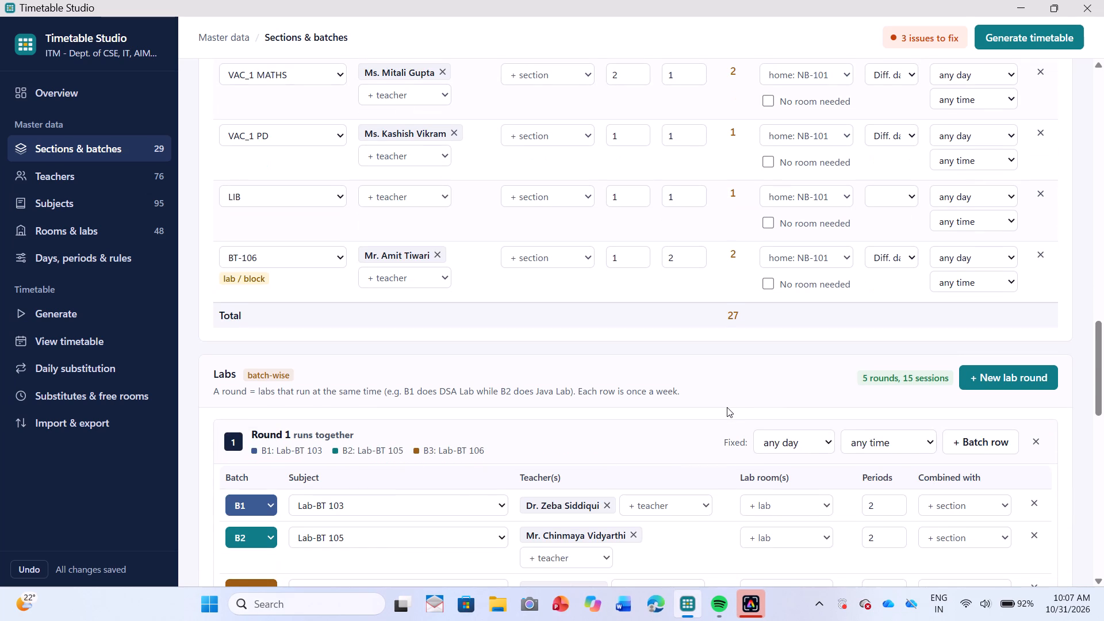
scroll(727, 407, "down", 1)
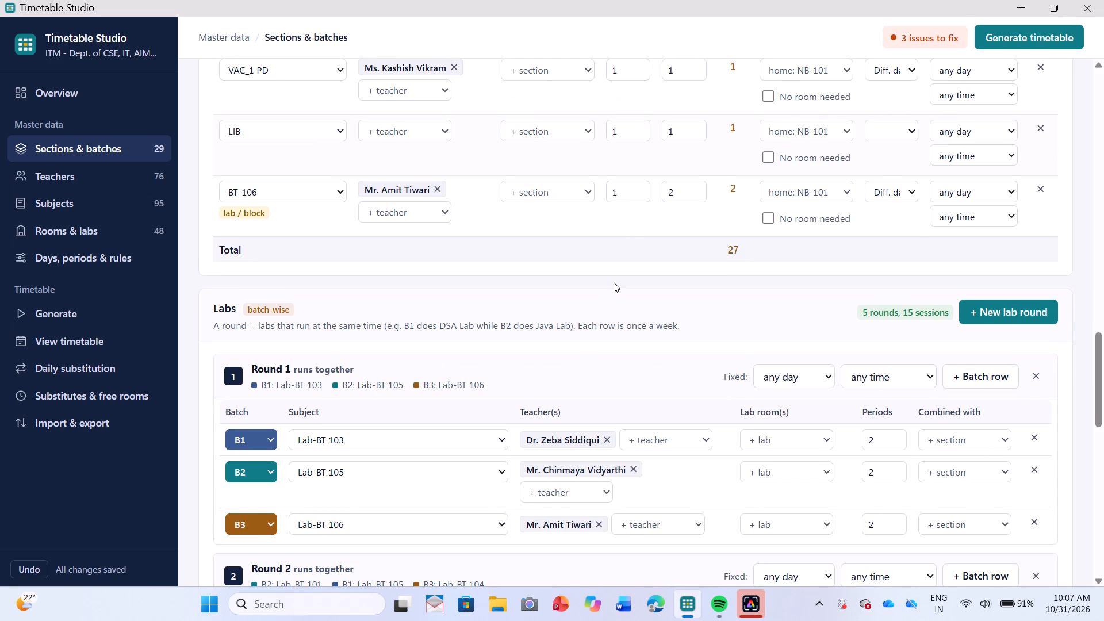
scroll(614, 282, "up", 3)
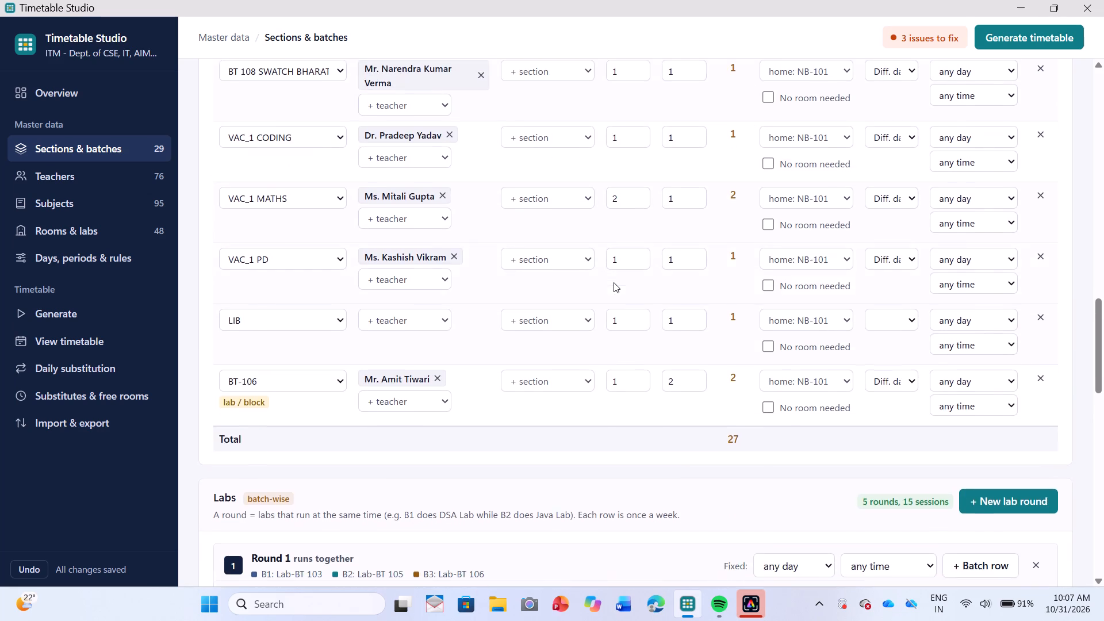
scroll(614, 282, "up", 4)
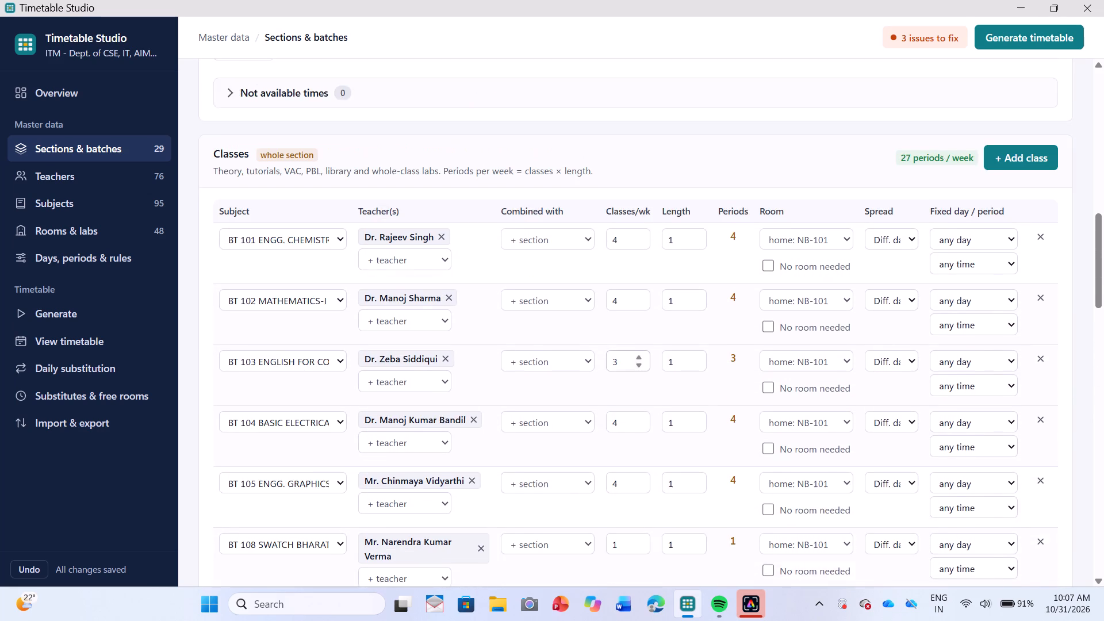
scroll(614, 282, "up", 1)
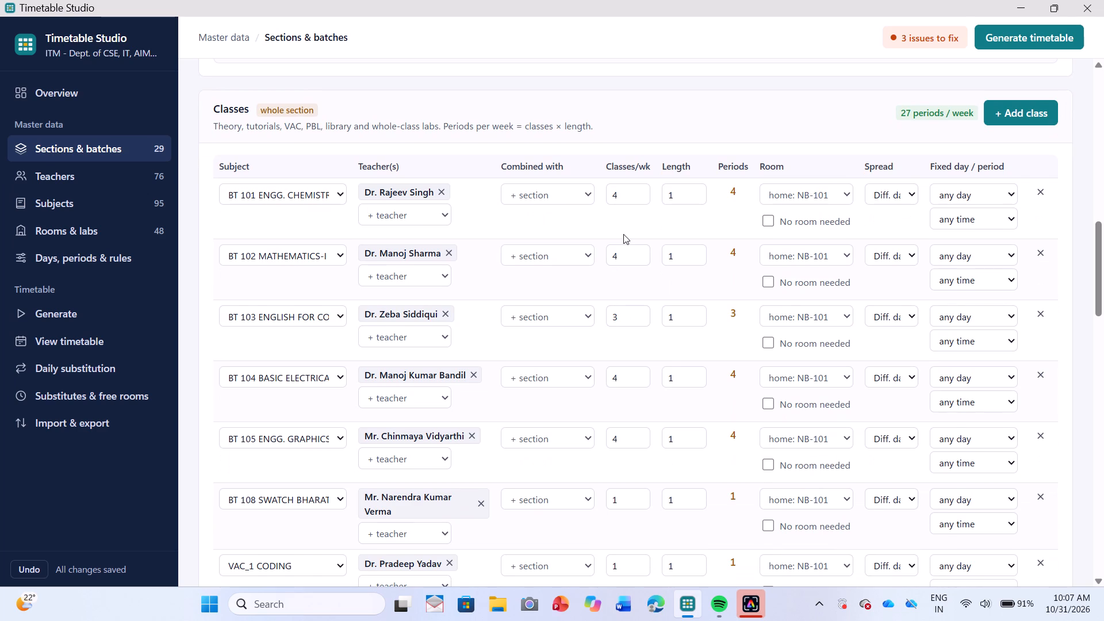
scroll(623, 234, "down", 2)
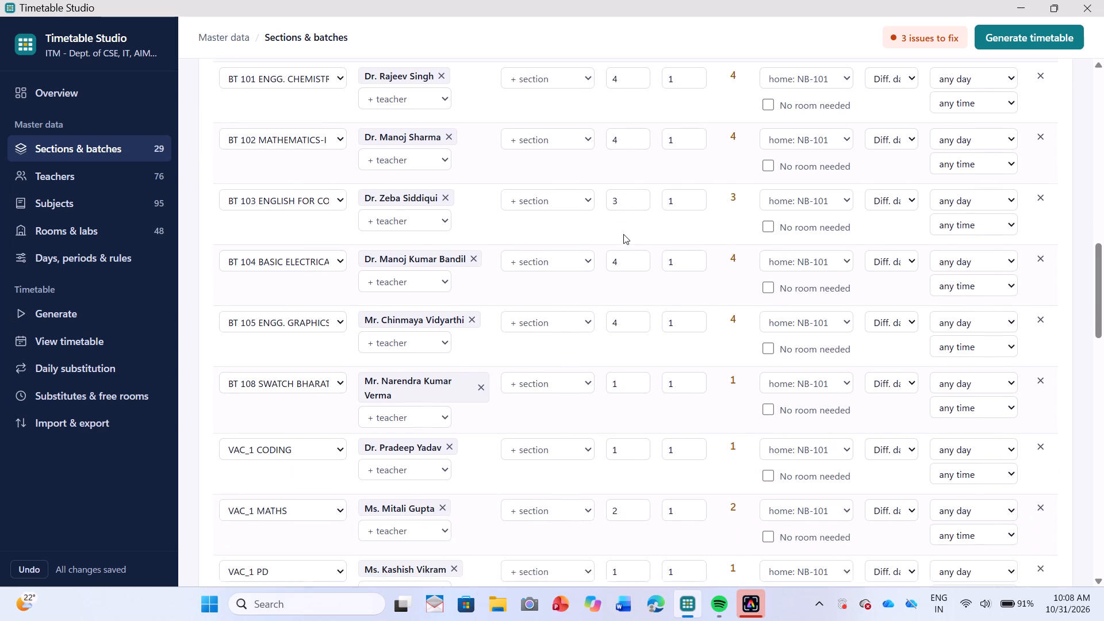
scroll(623, 234, "down", 2)
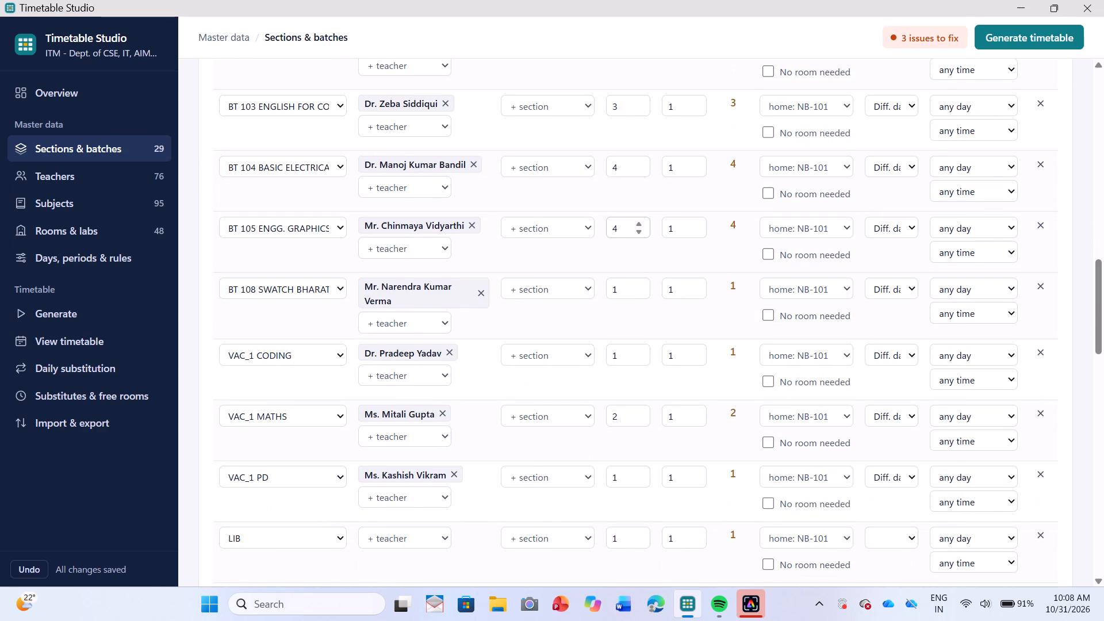
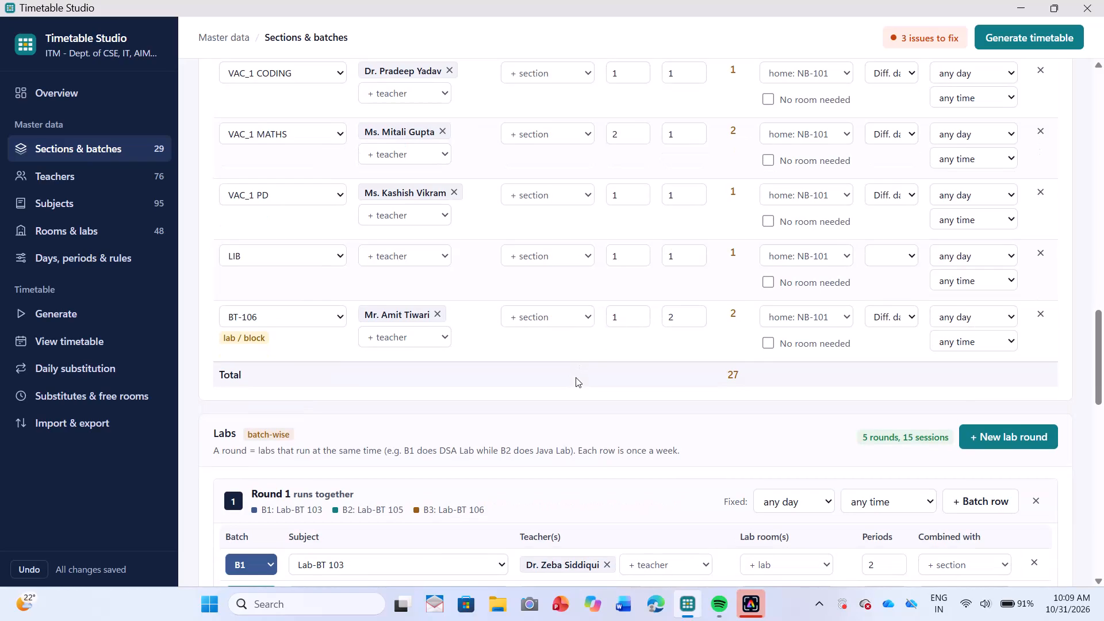
Delete the BT-106 class row from the whole-section classes of CS-A Sem1.
scroll(576, 377, "down", 1)
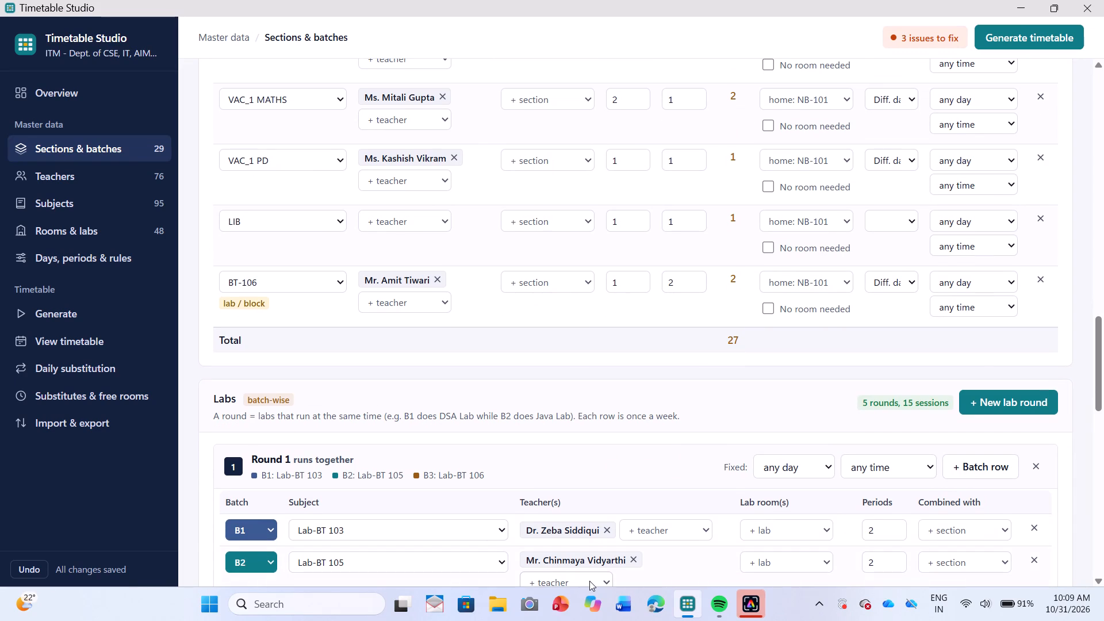
scroll(595, 376, "down", 3)
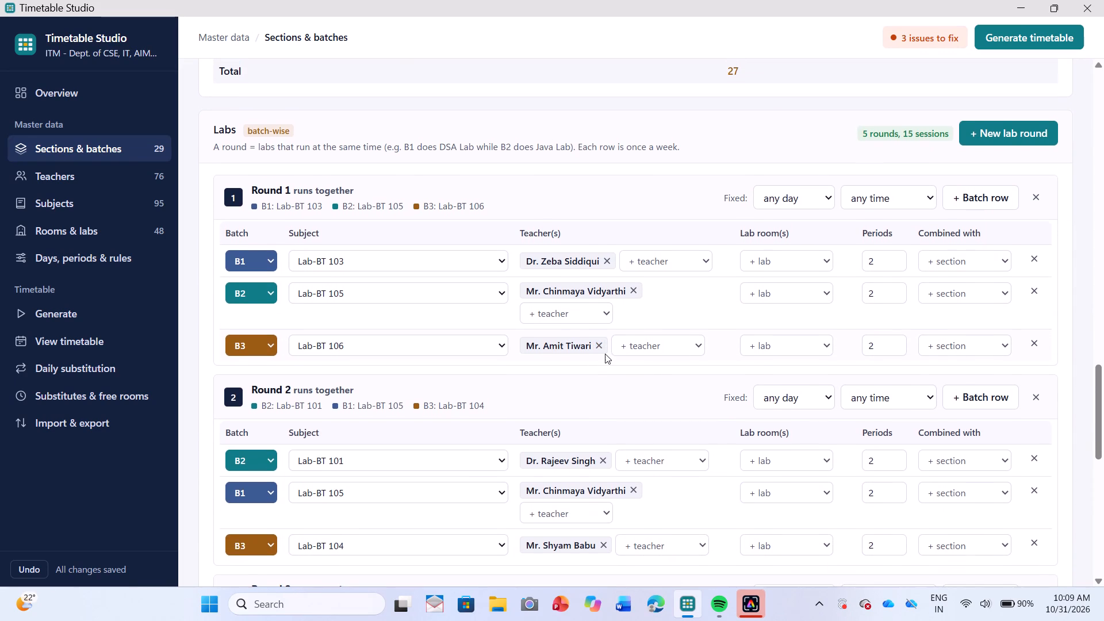
scroll(605, 354, "up", 3)
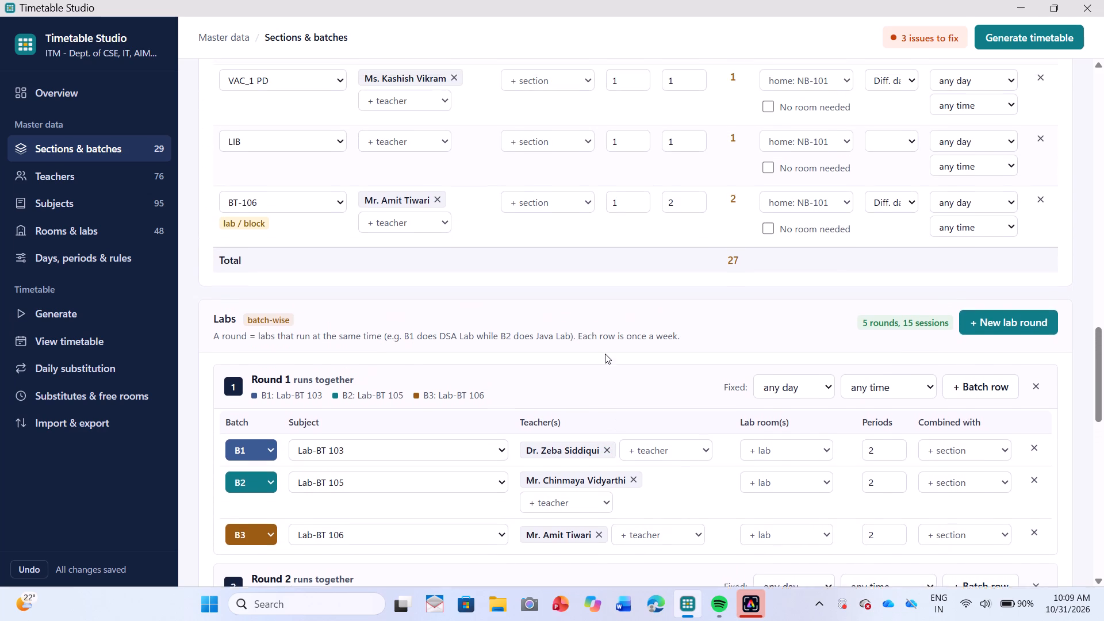
scroll(605, 354, "up", 1)
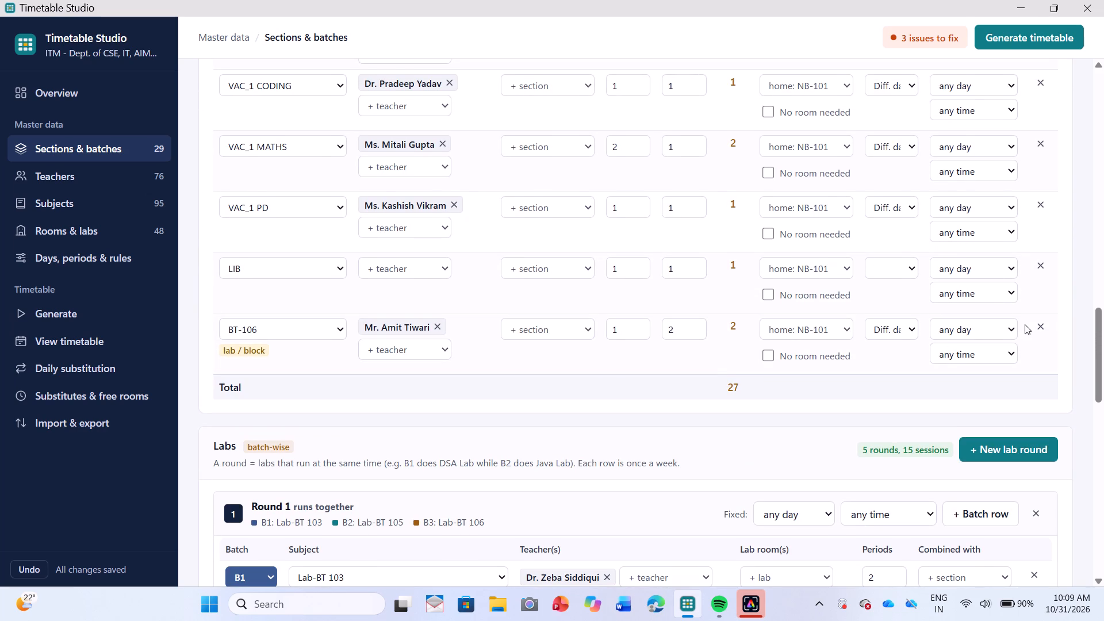
left_click(1043, 324)
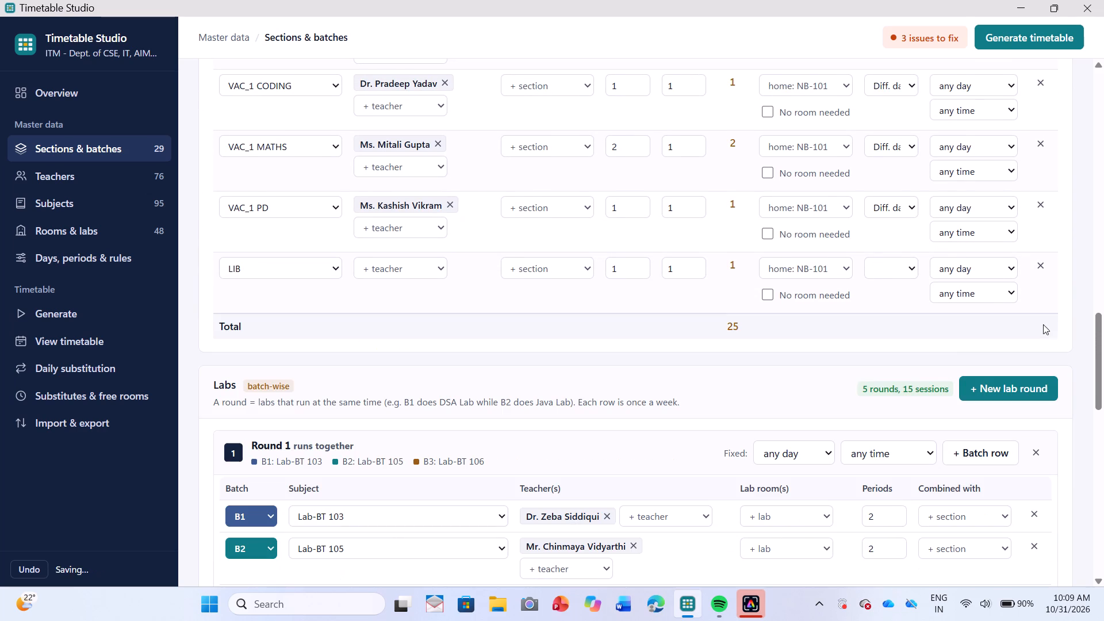
Recheck the weekly load of batches B1, B2 and B3 in section CS-A Sem1 and its theory class total.
scroll(736, 402, "down", 2)
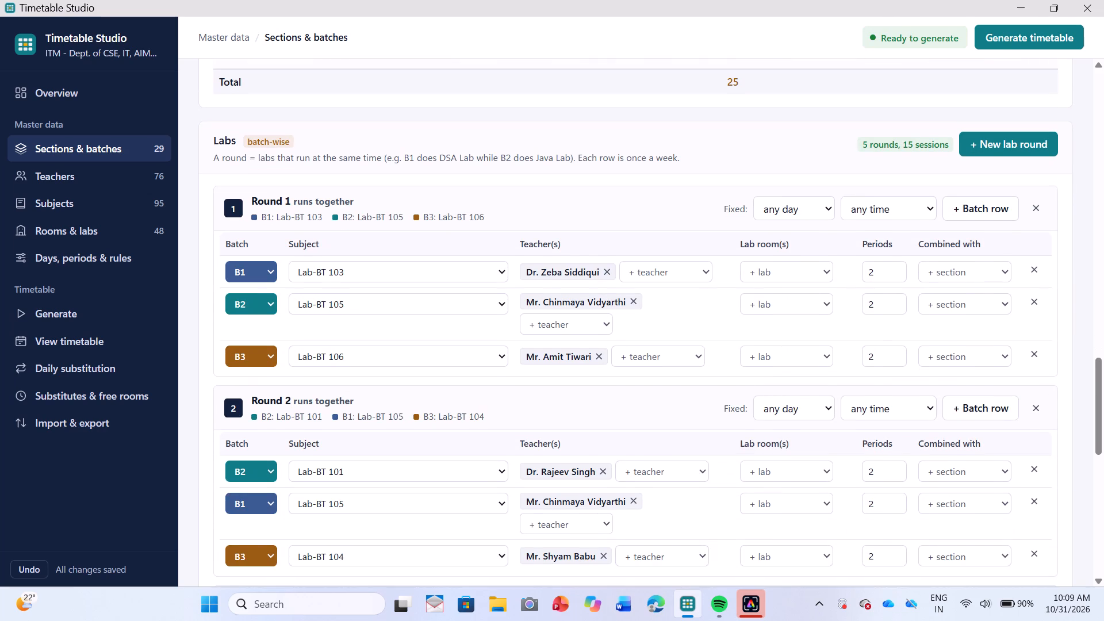
scroll(683, 404, "up", 9)
left_click(683, 404)
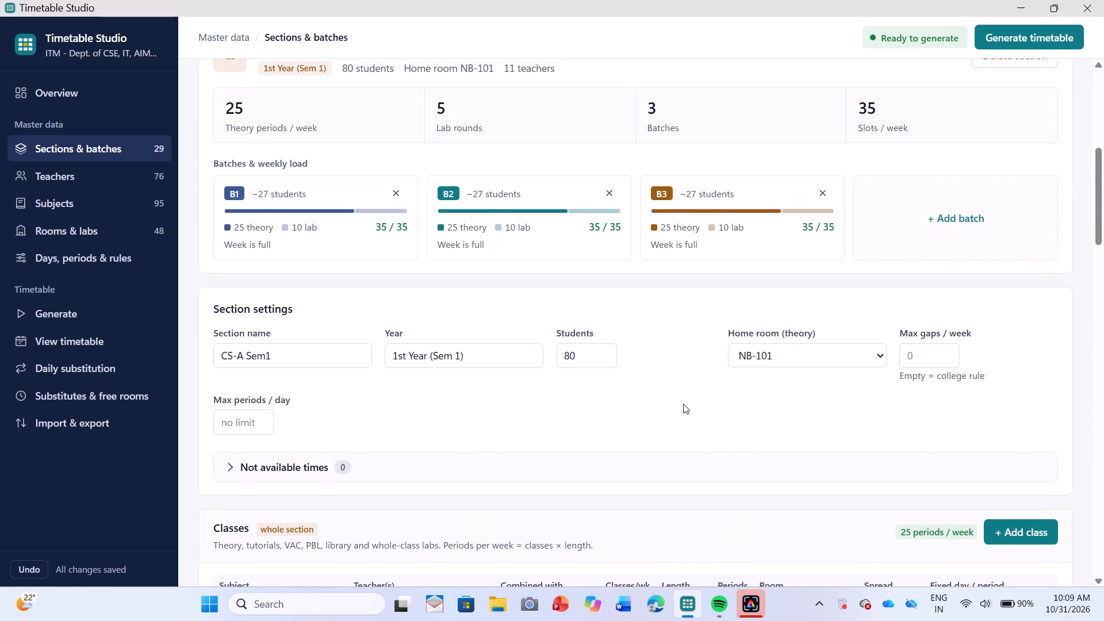
scroll(683, 404, "up", 1)
scroll(683, 403, "down", 1)
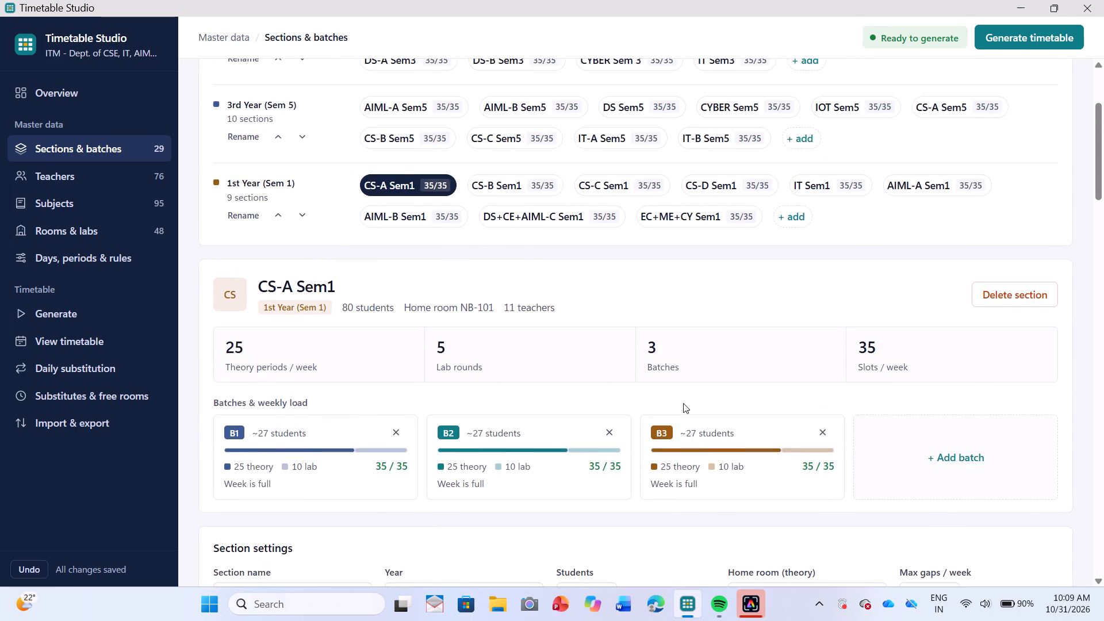
scroll(683, 403, "down", 6)
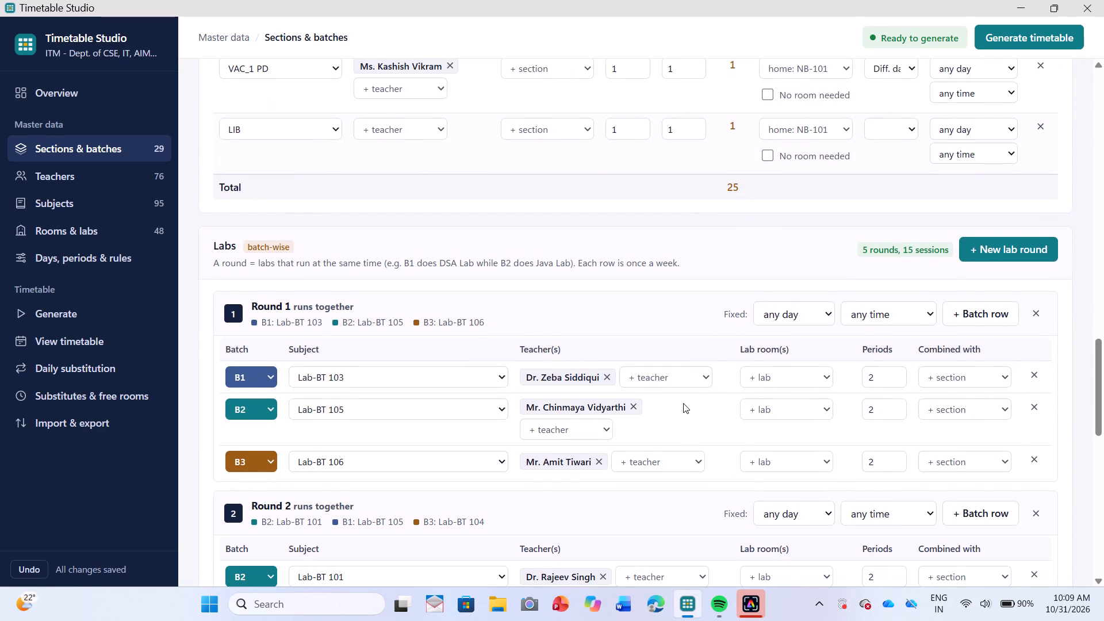
Examine the subjects, teachers and periods of lab rounds 1 to 3 in section CS-A Sem1.
scroll(683, 403, "down", 2)
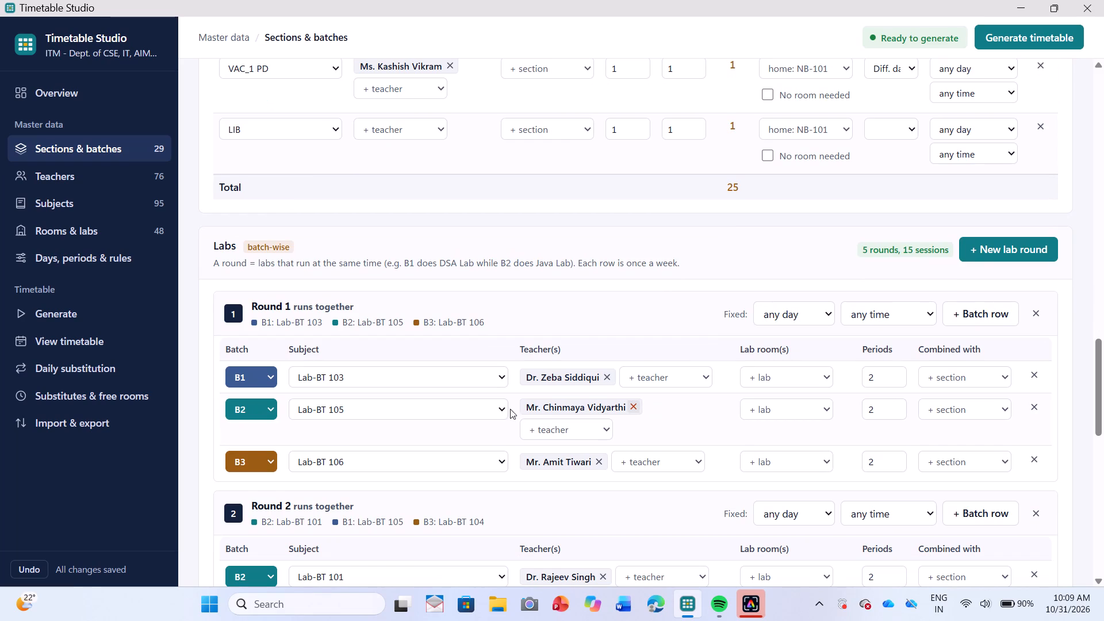
scroll(551, 302, "down", 1)
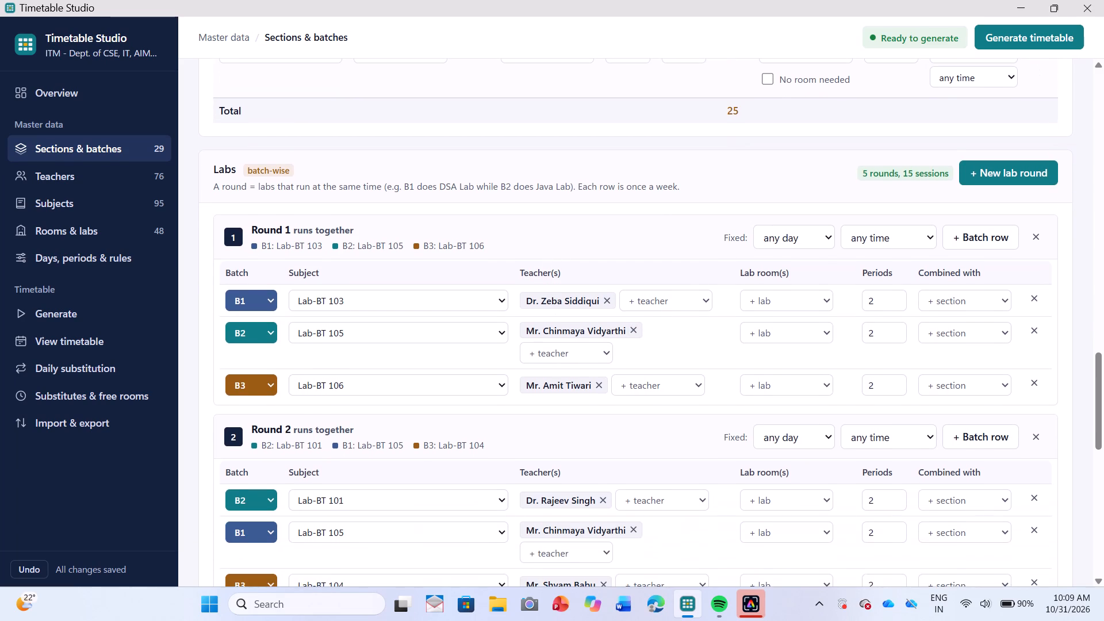
scroll(551, 302, "down", 2)
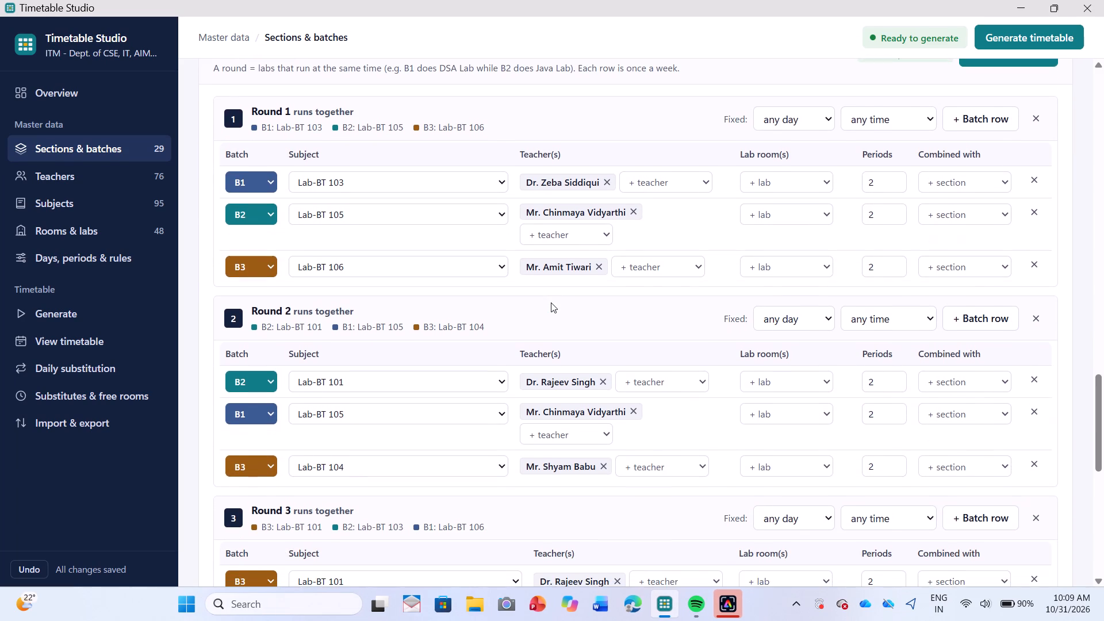
scroll(551, 302, "down", 1)
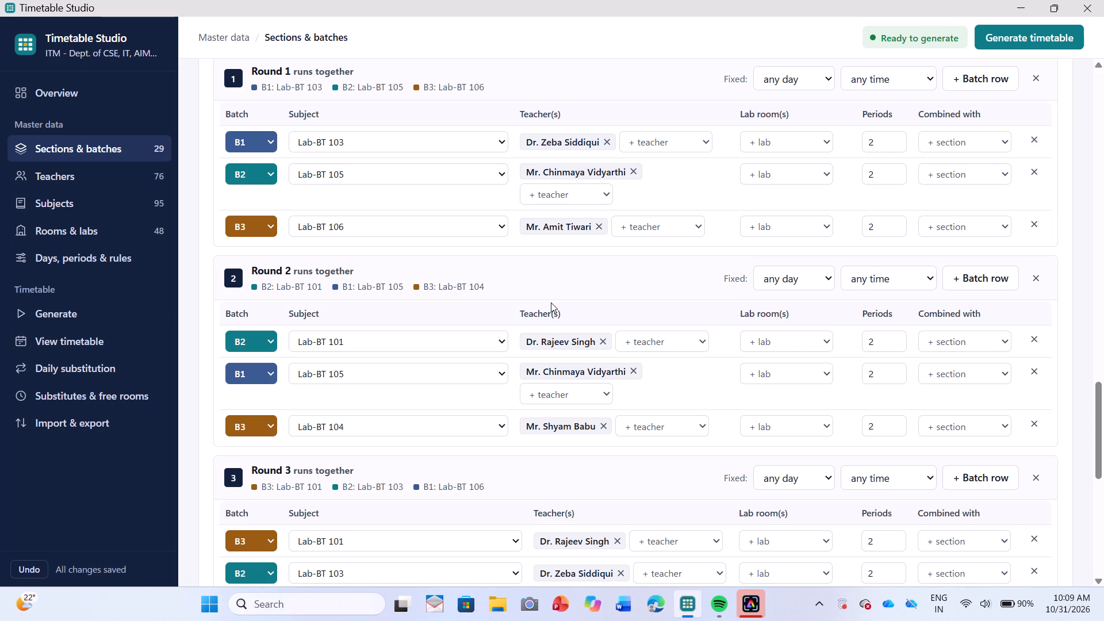
scroll(551, 302, "down", 2)
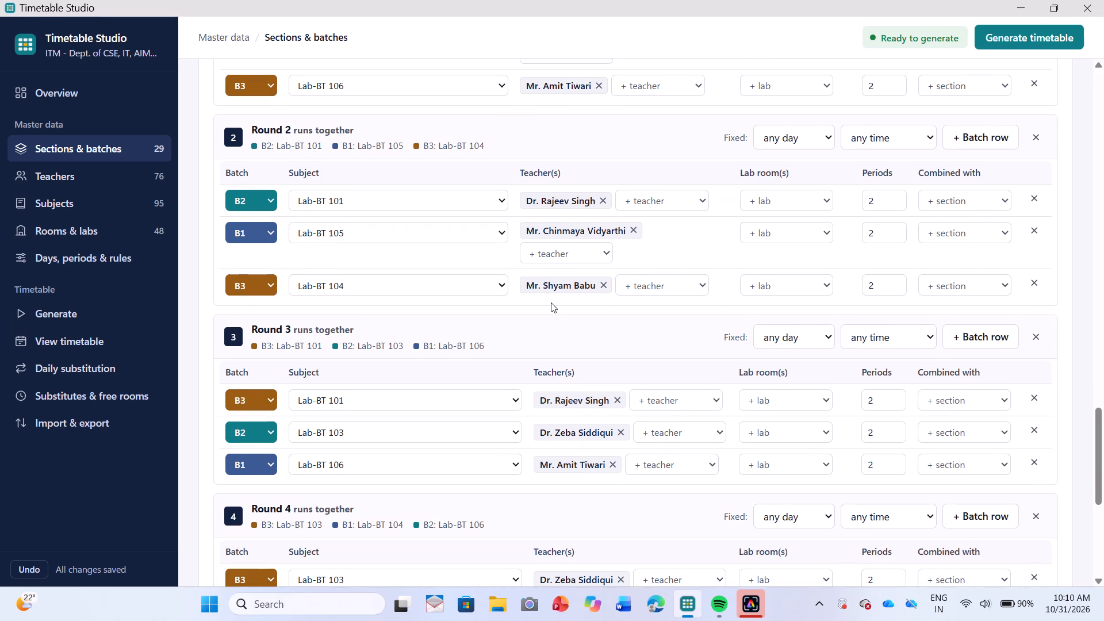
scroll(551, 302, "up", 2)
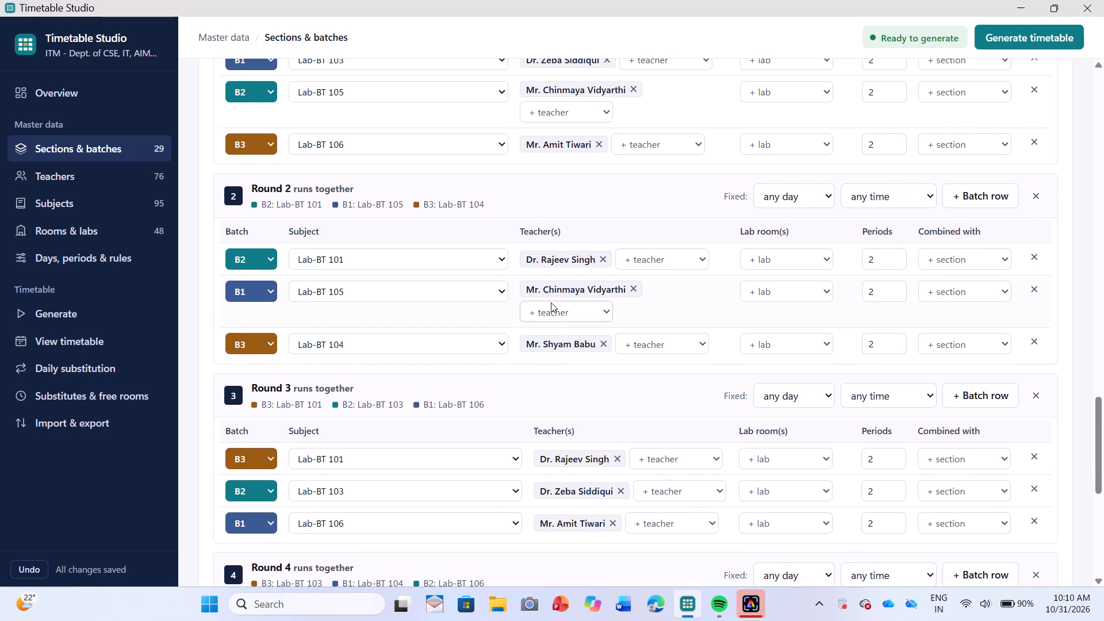
scroll(551, 302, "up", 3)
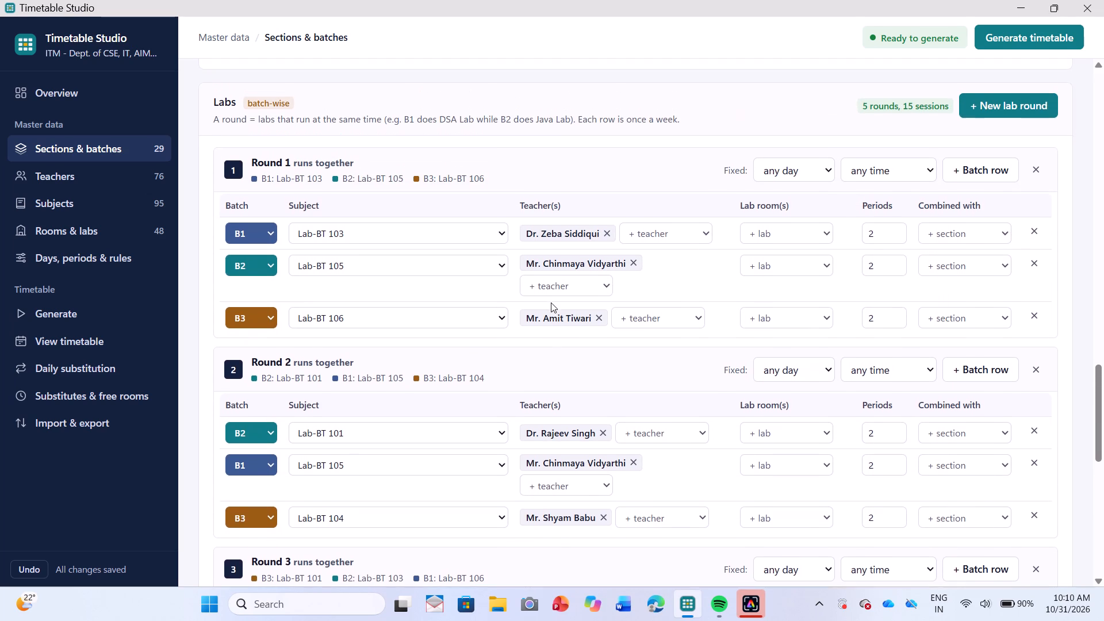
scroll(551, 302, "up", 2)
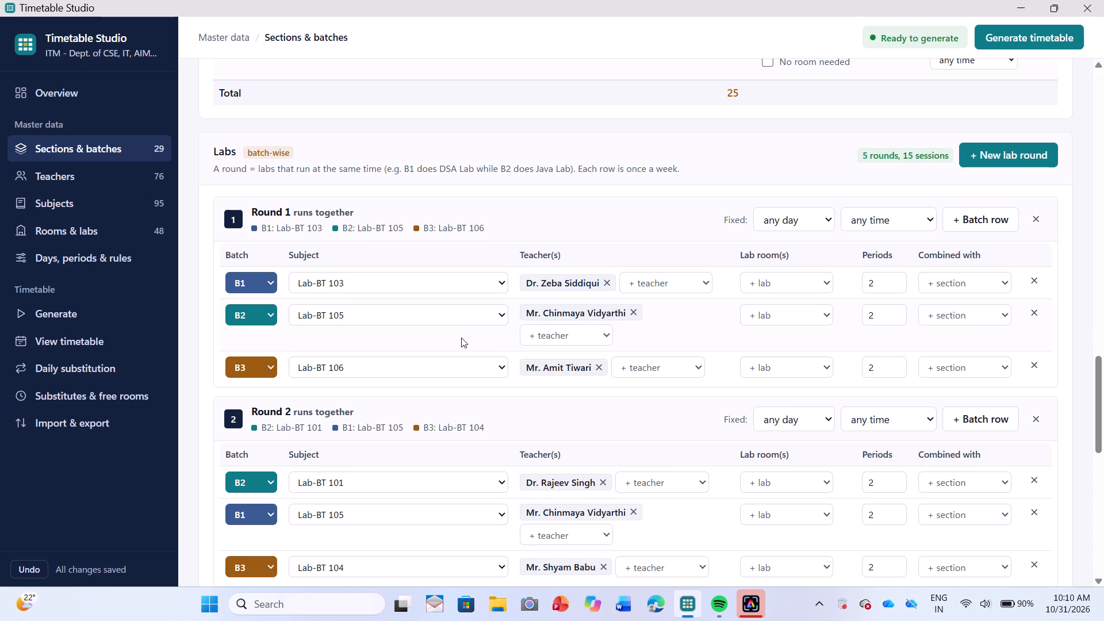
scroll(461, 338, "down", 1)
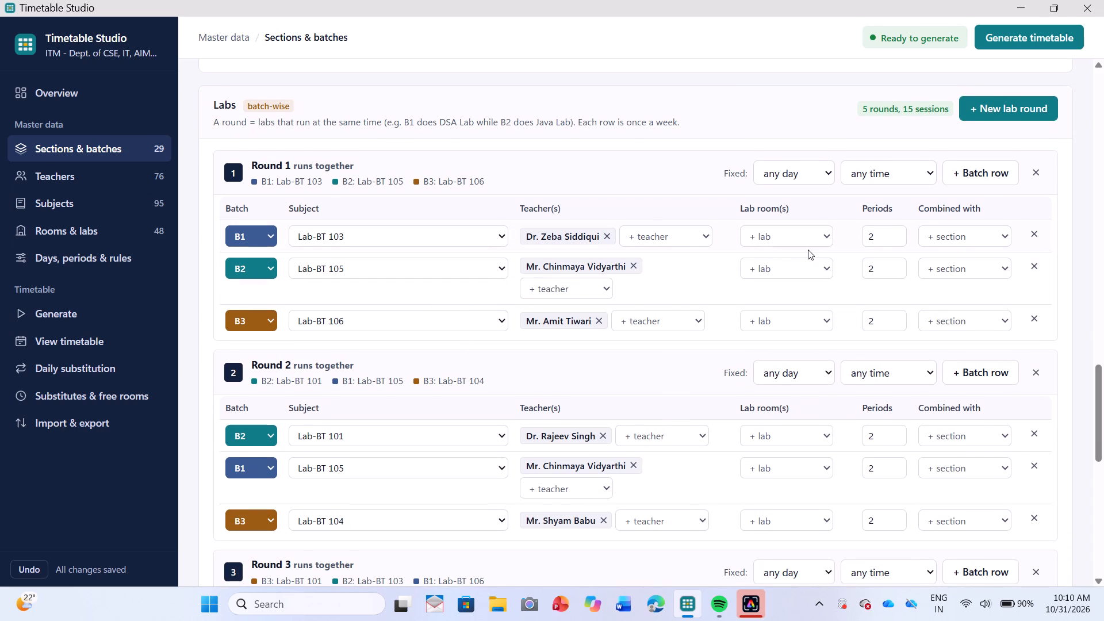
Browse the lab rooms available for batch B1's Lab-BT 103 in Round 1, leaving the room unassigned.
left_click(775, 235)
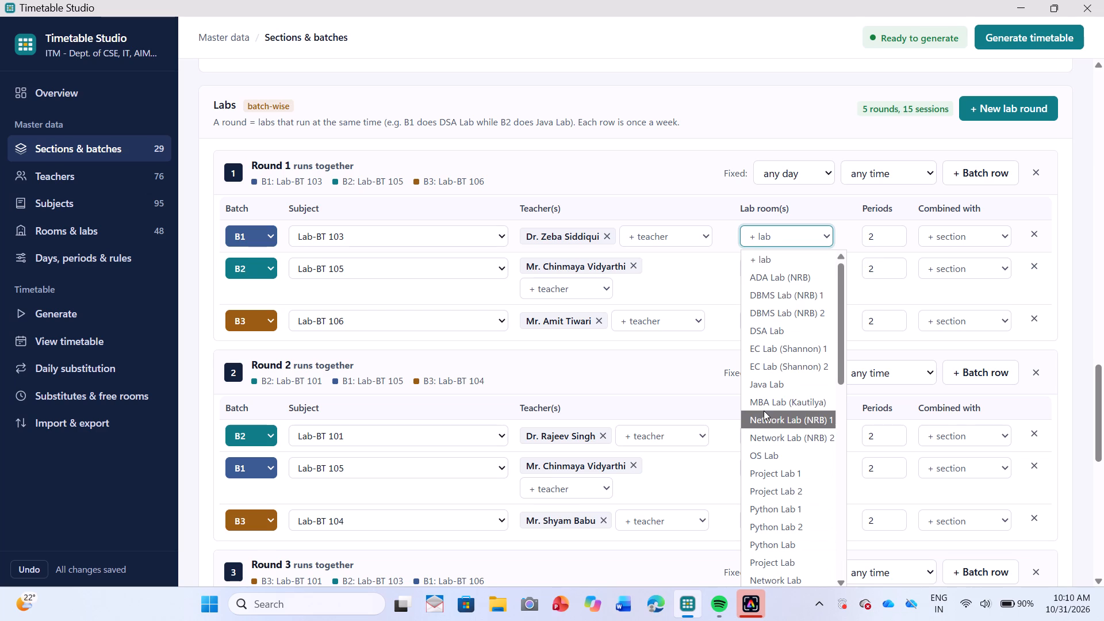
scroll(764, 411, "down", 3)
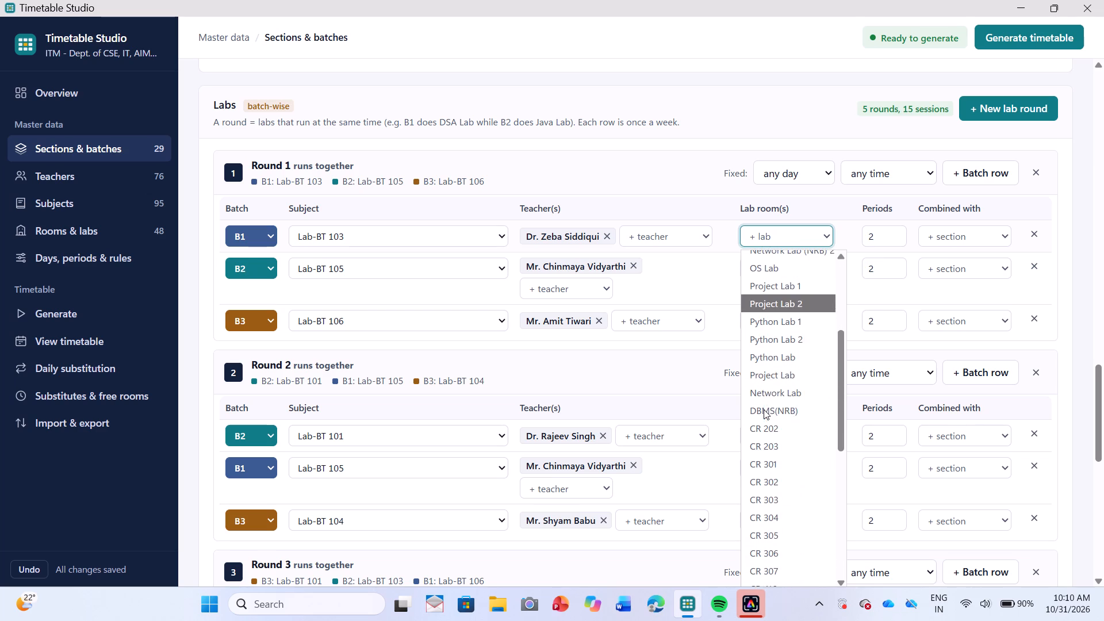
scroll(764, 409, "down", 3)
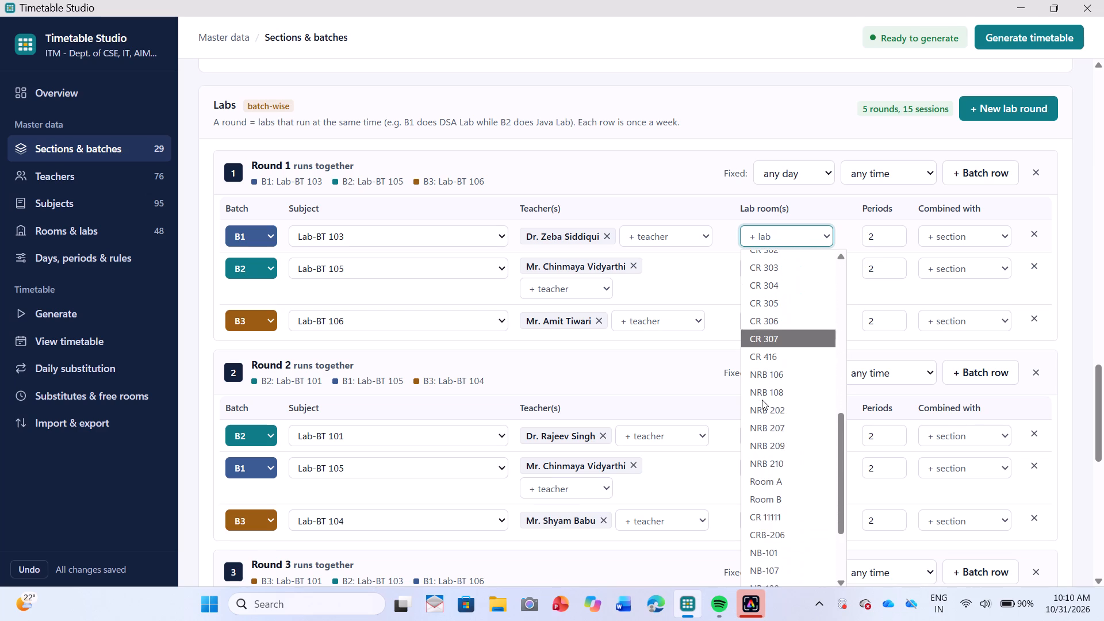
left_click(657, 401)
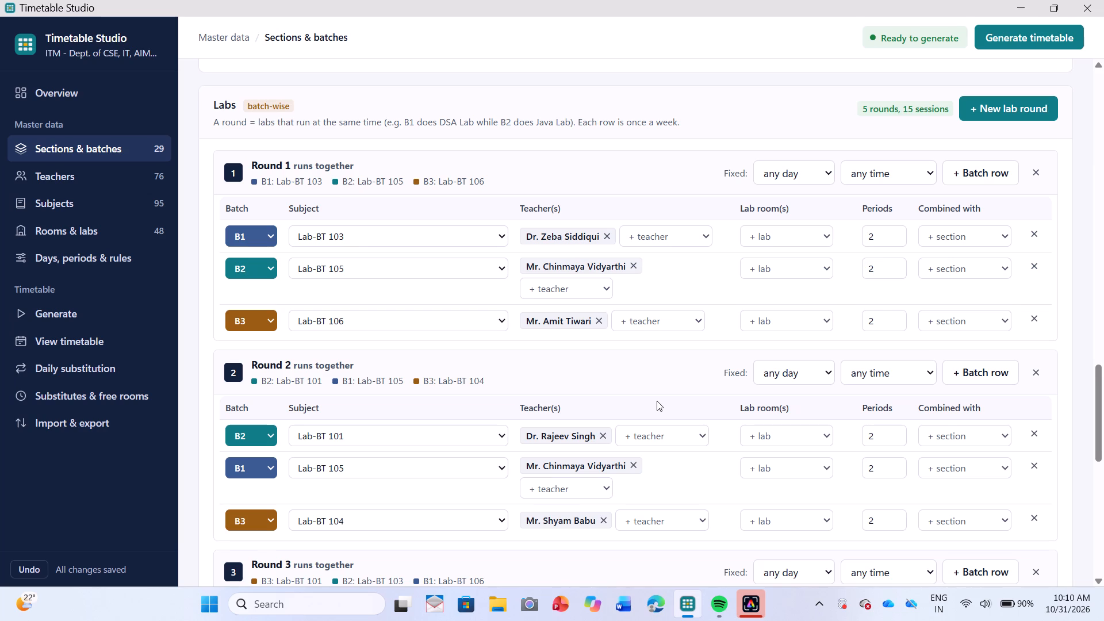
Examine the batch rows and teachers of lab rounds 2 to 5 in section CS-A Sem1.
scroll(657, 401, "down", 2)
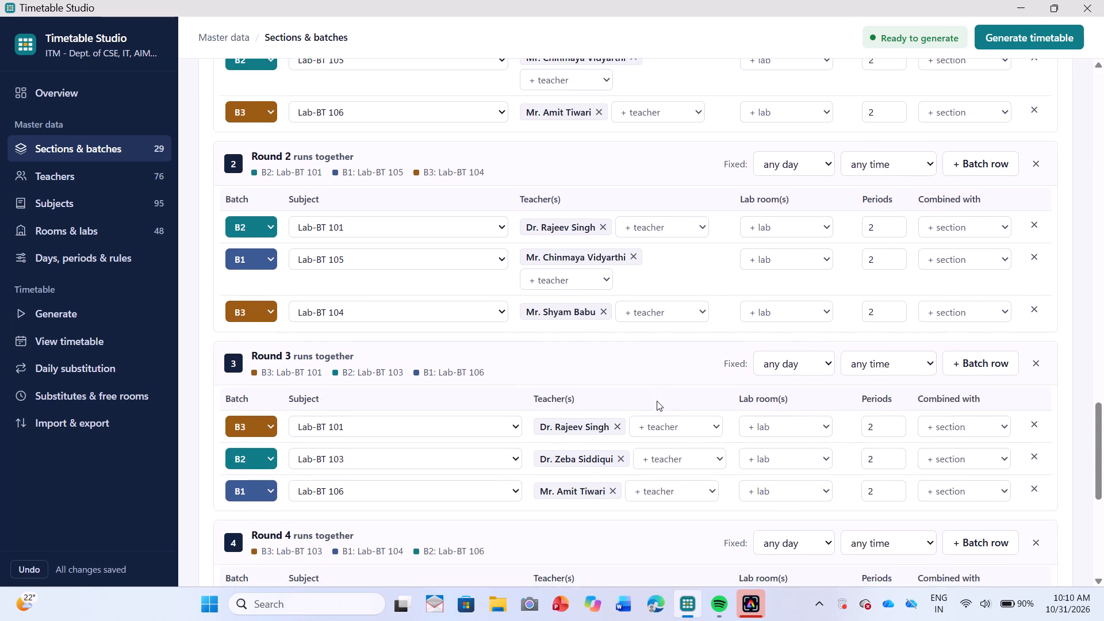
scroll(657, 401, "down", 3)
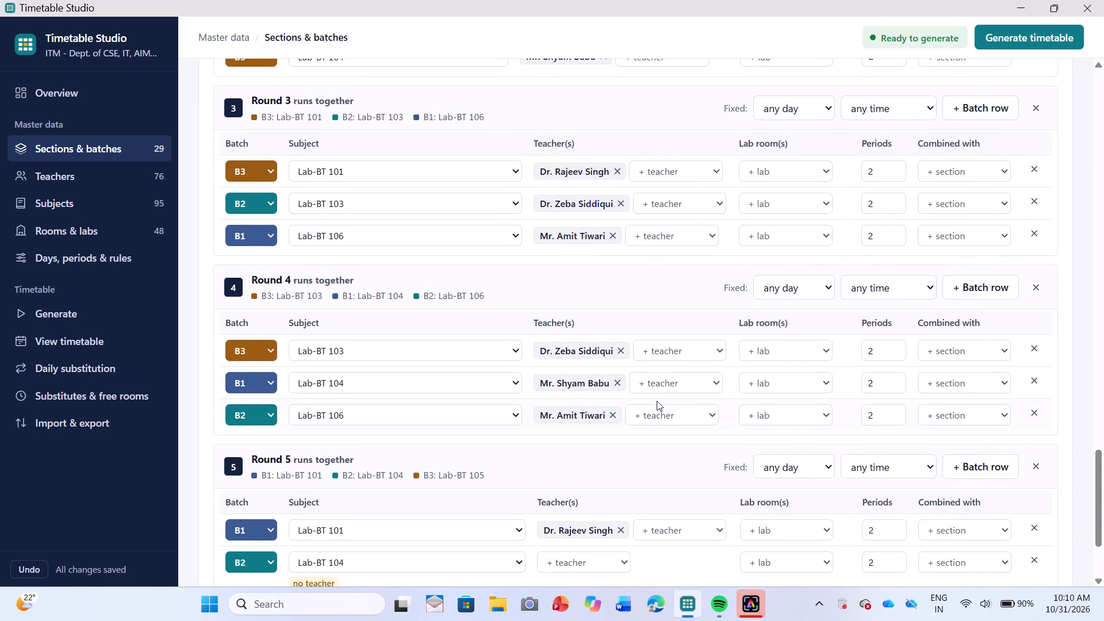
scroll(657, 401, "up", 1)
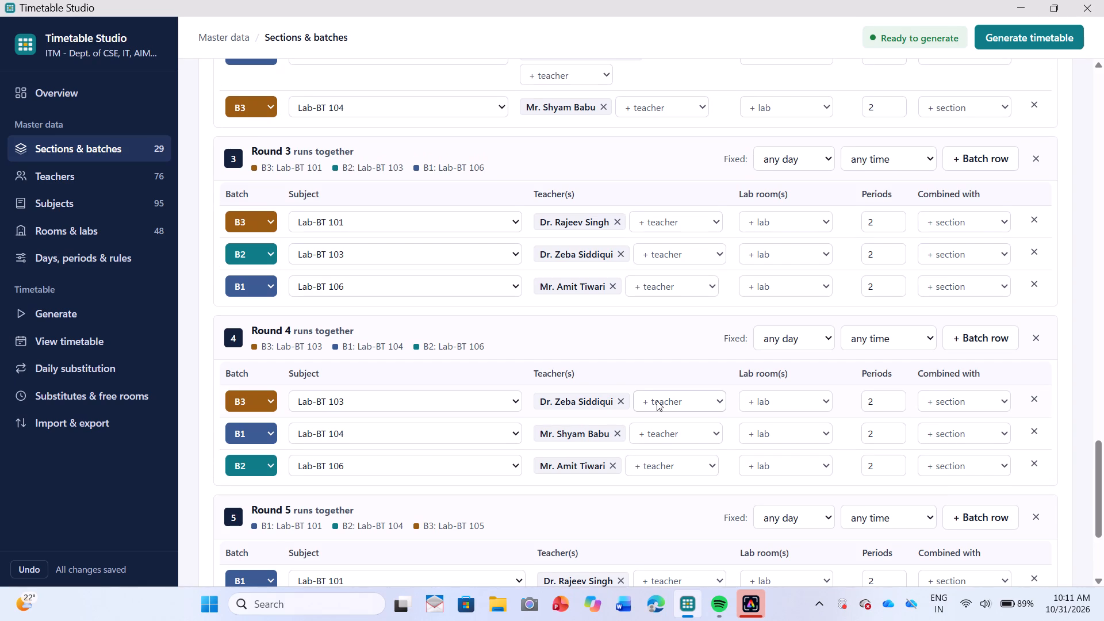
Examine the weekly work assigned to the second listed teacher and the classes and labs without a teacher, assigning none.
left_click(86, 240)
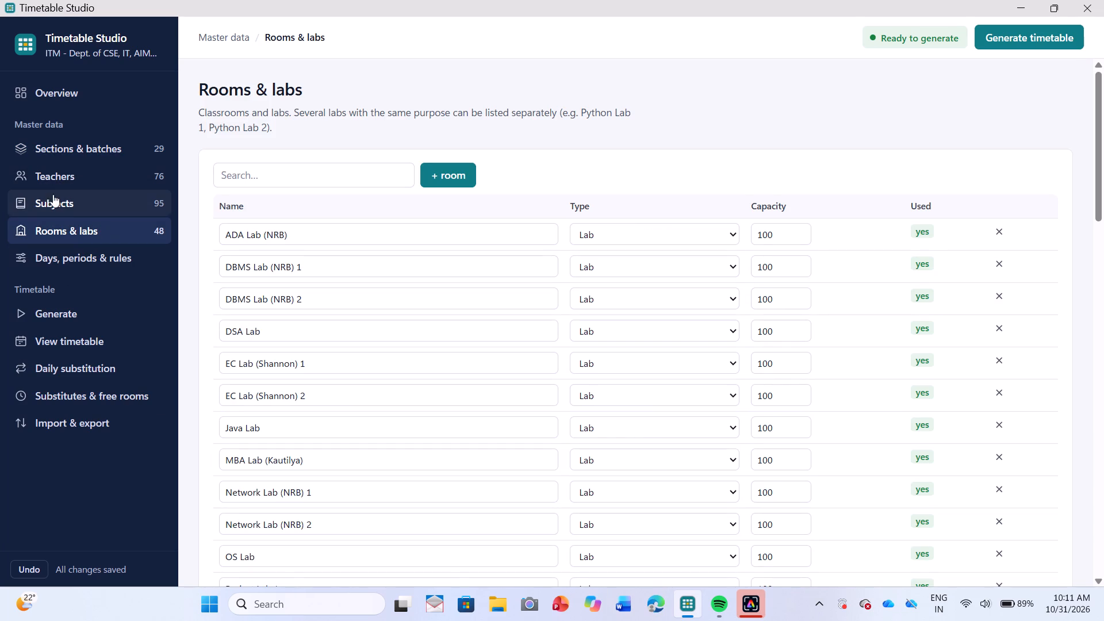
left_click(74, 182)
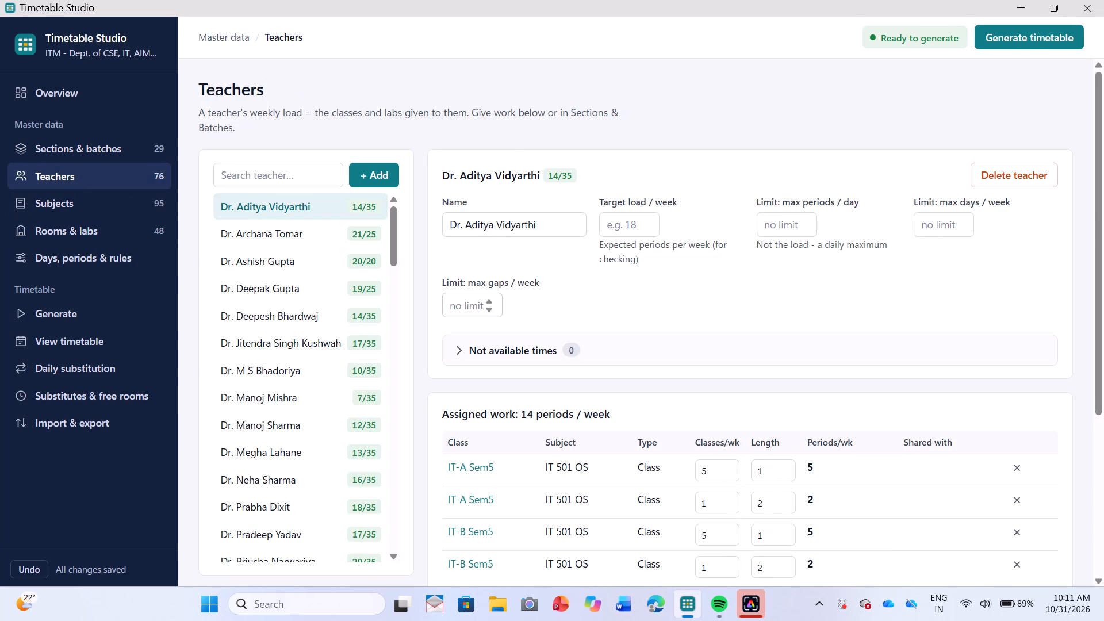
left_click(286, 236)
scroll(534, 390, "down", 1)
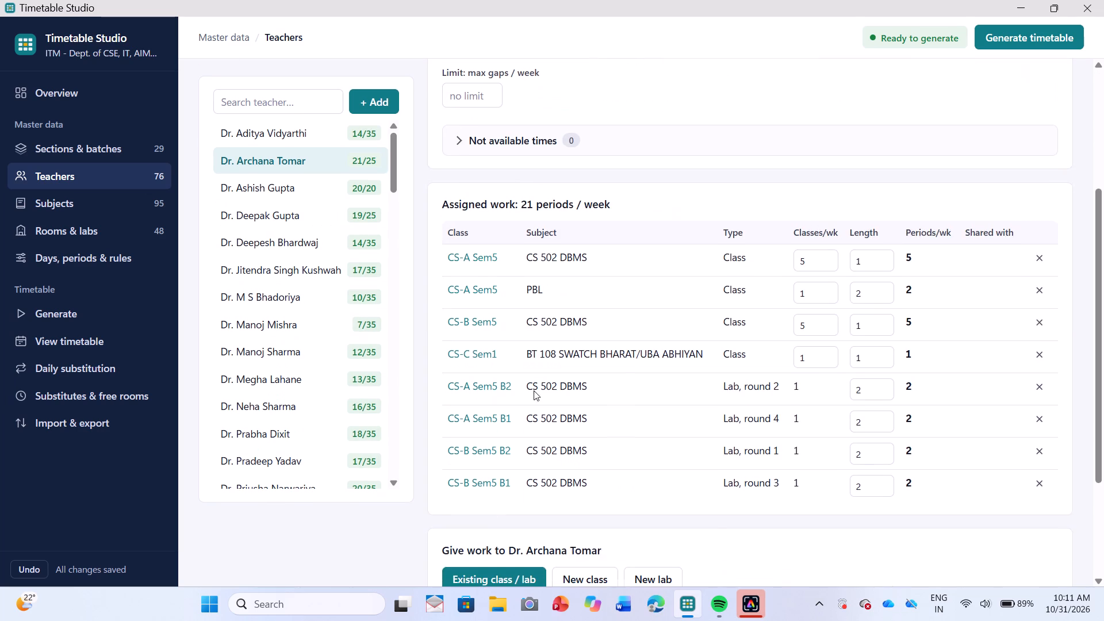
scroll(534, 390, "down", 3)
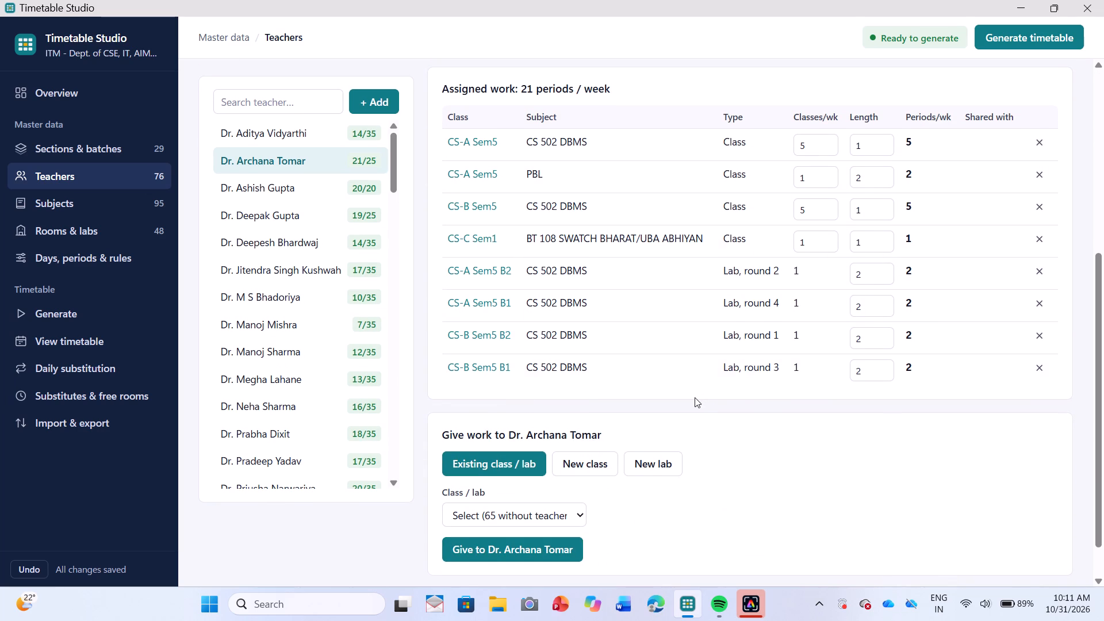
left_click(556, 520)
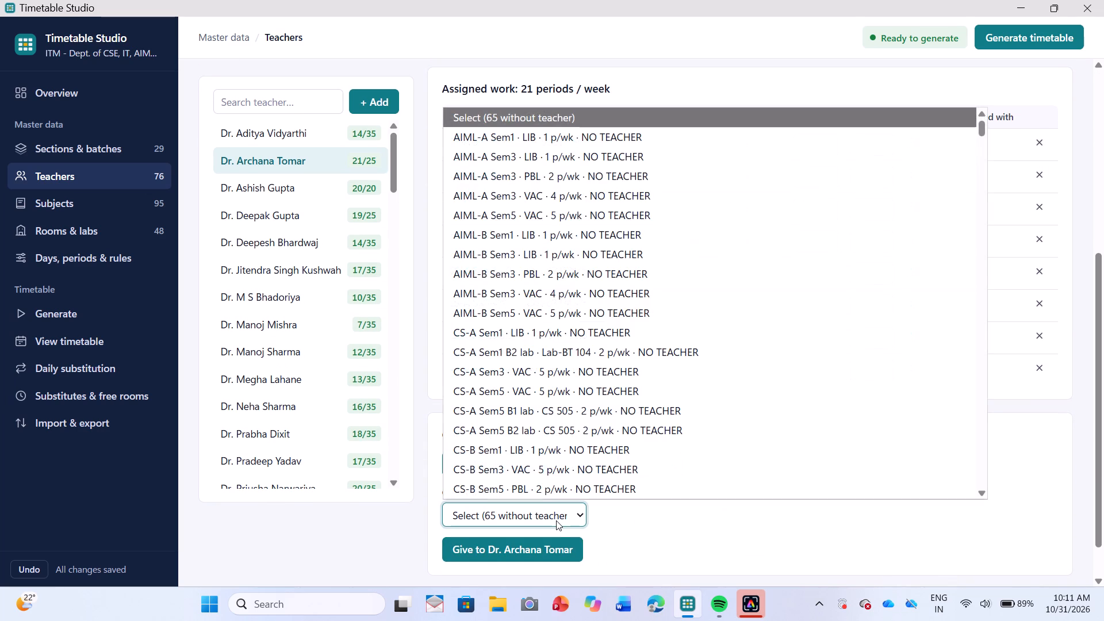
left_click(556, 520)
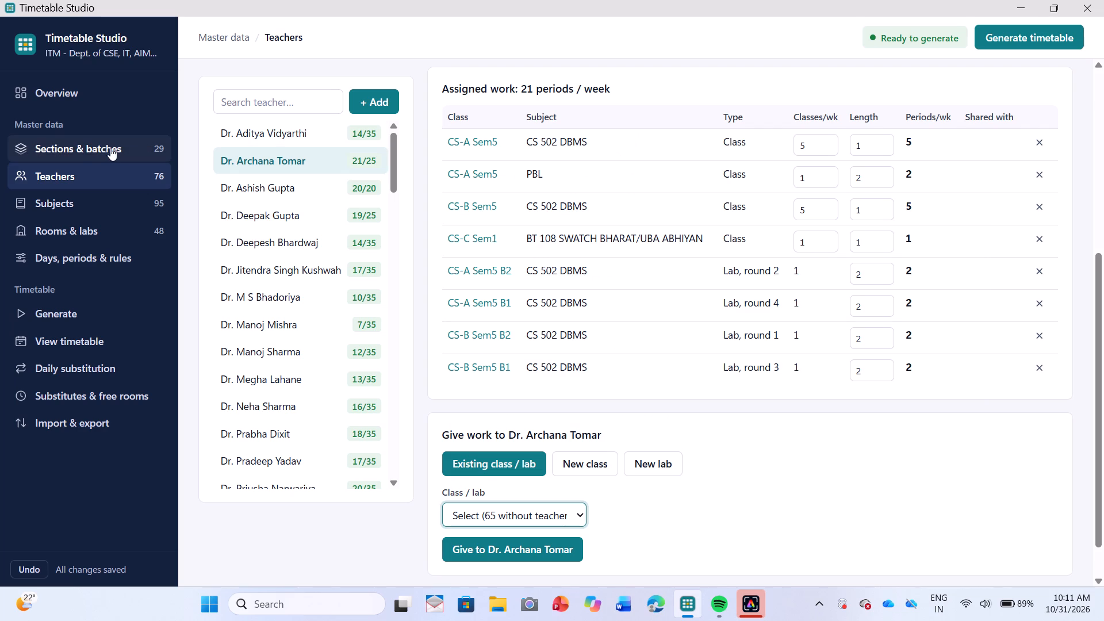
Review section CS-A Sem1 again, from its theory classes through lab round 5 and back to the batches' weekly load.
left_click(100, 147)
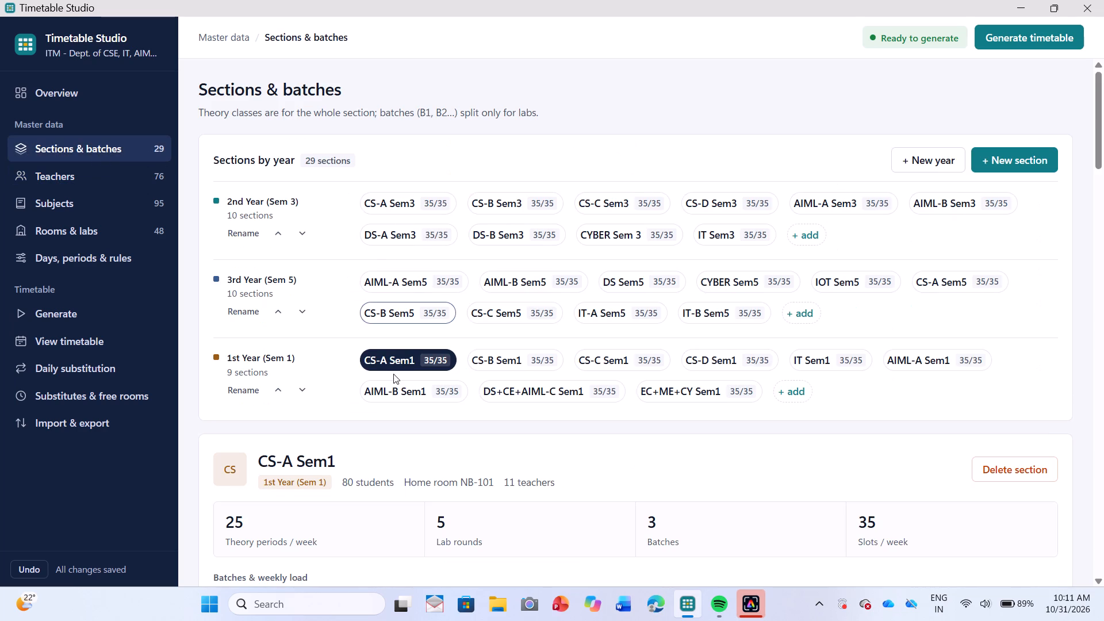
scroll(393, 374, "down", 12)
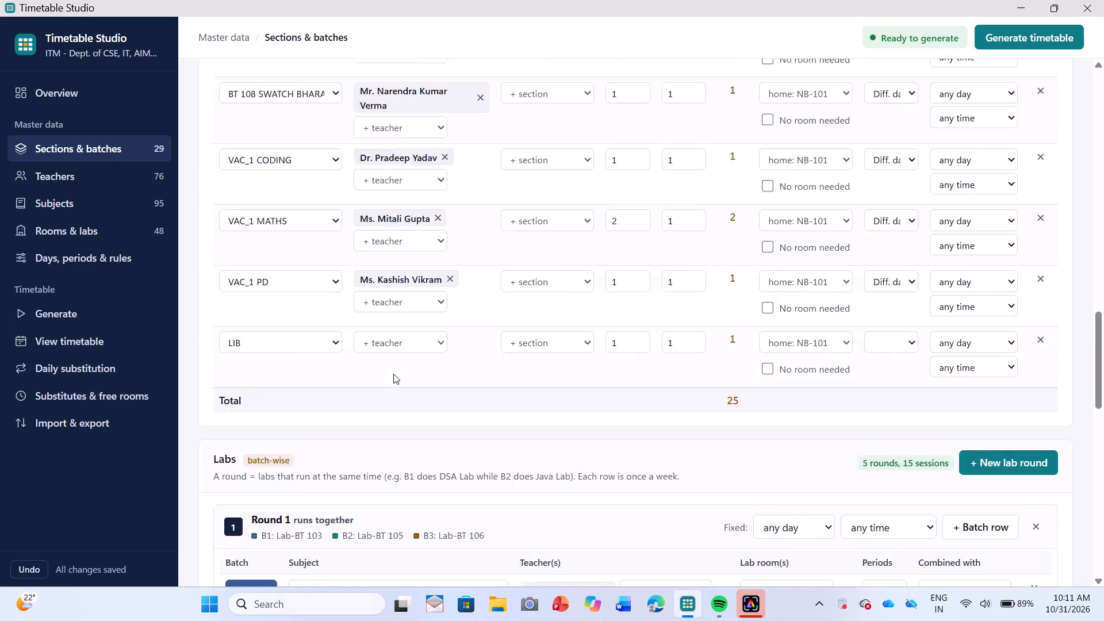
scroll(393, 374, "down", 4)
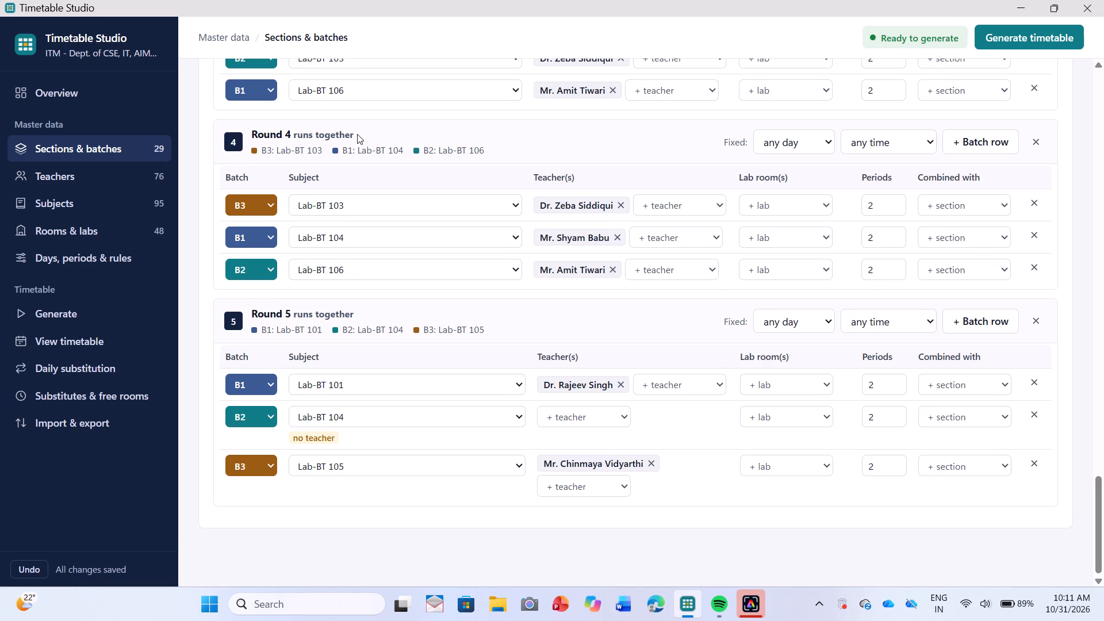
scroll(357, 134, "up", 8)
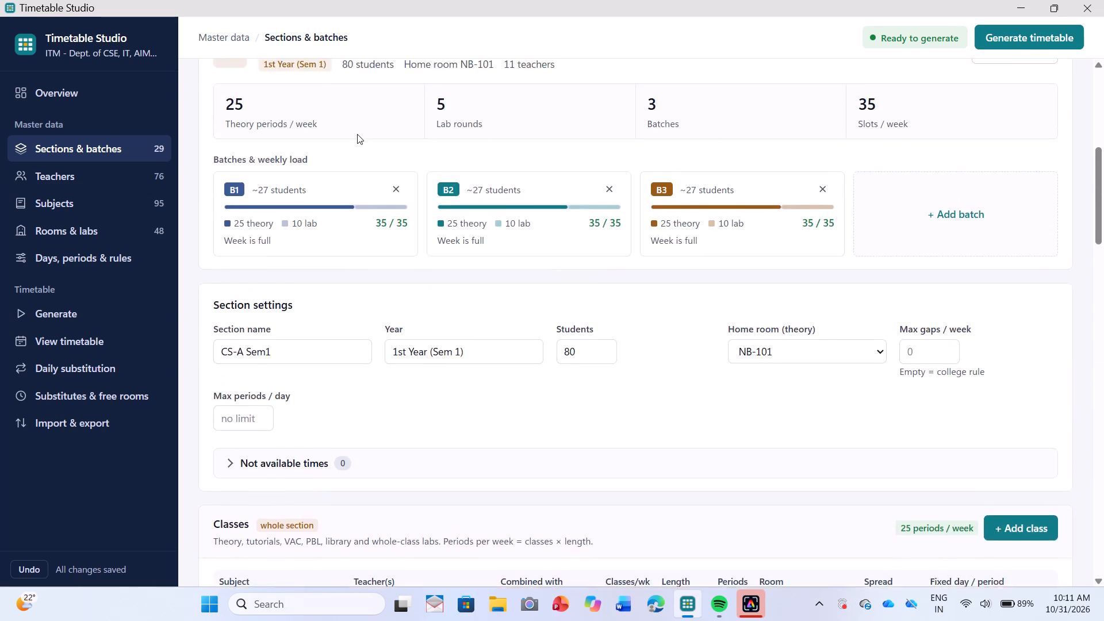
Open section CS-B Sem1 and review its weekly load, settings, theory classes and lab rounds through Round 5.
scroll(357, 134, "up", 6)
left_click(530, 355)
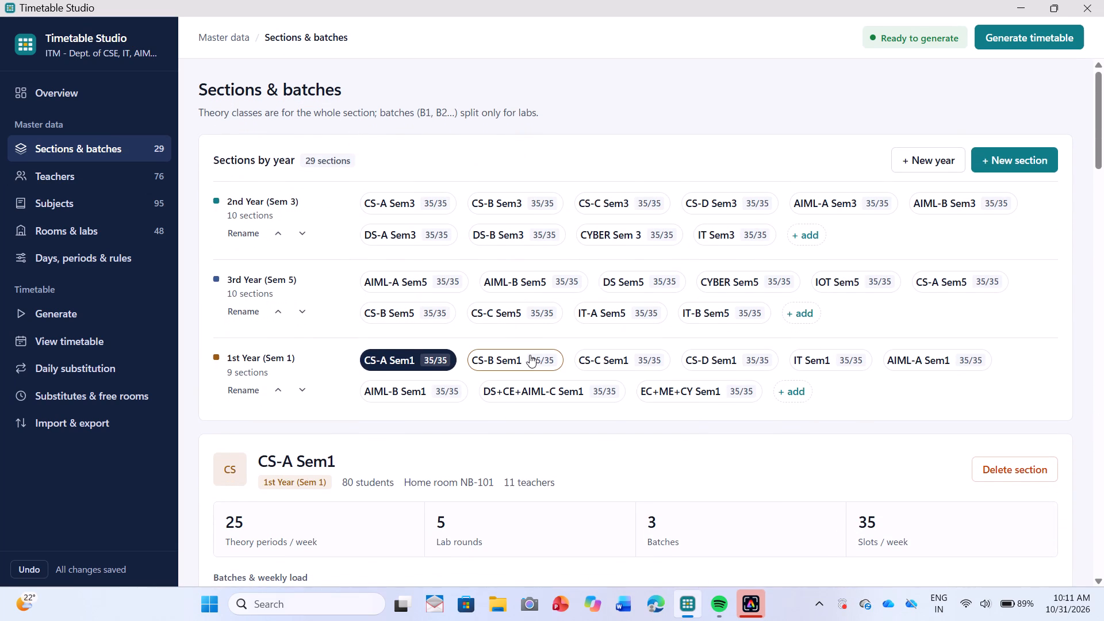
scroll(504, 428, "down", 4)
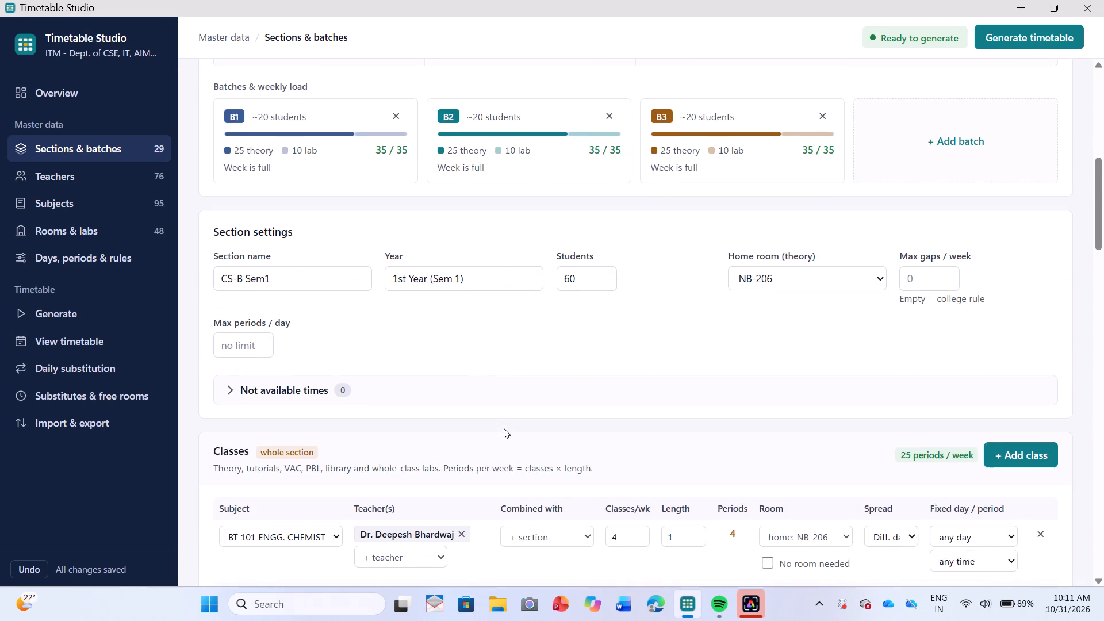
scroll(504, 428, "down", 5)
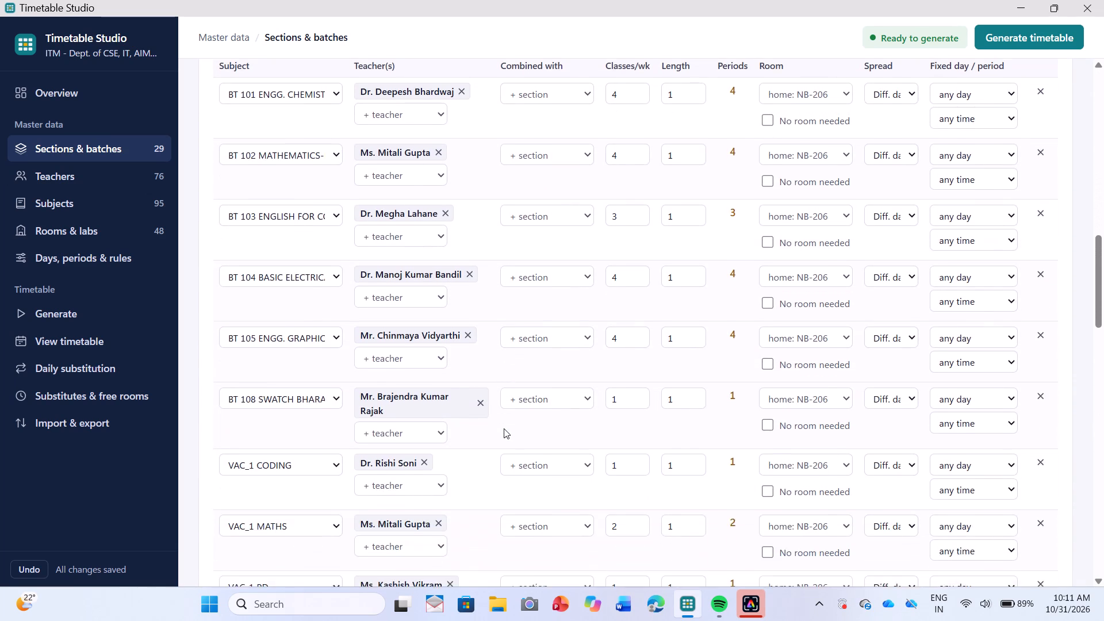
scroll(504, 428, "down", 4)
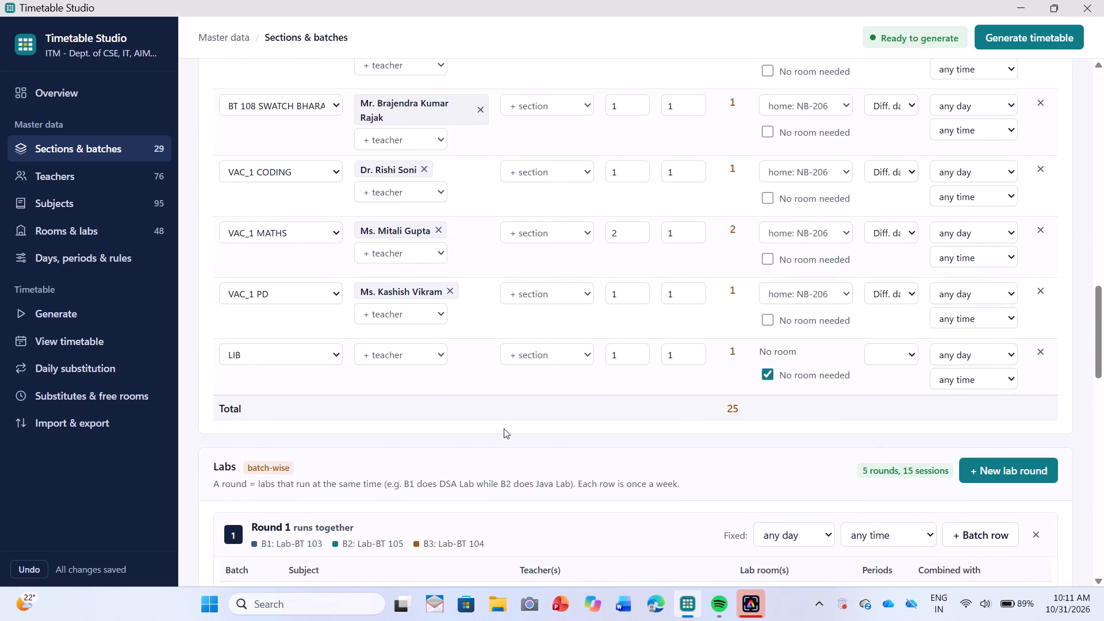
scroll(504, 428, "down", 4)
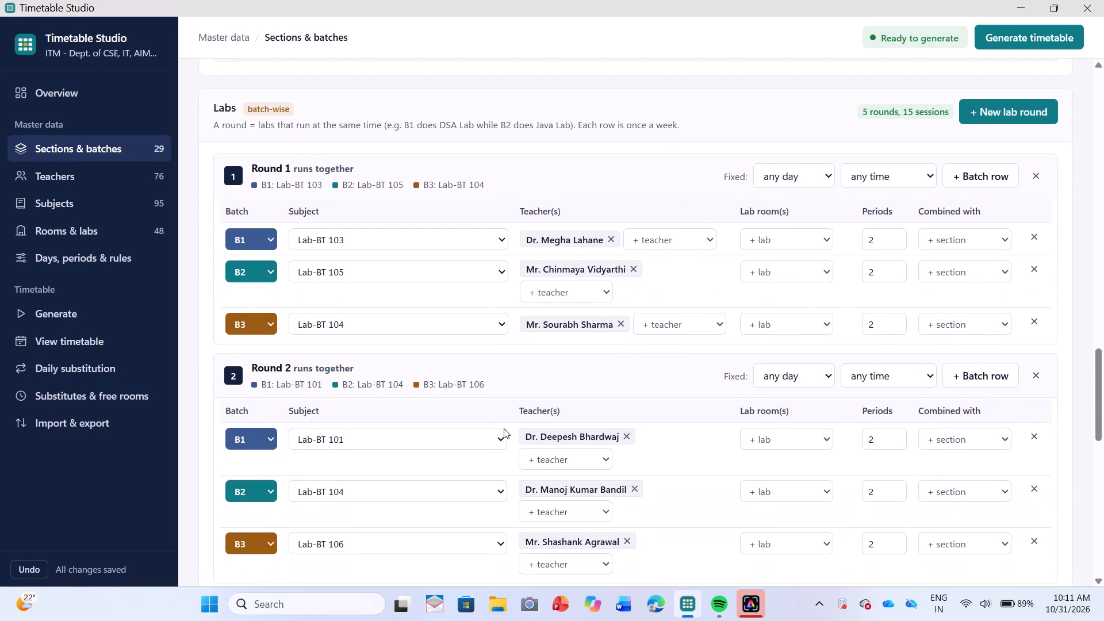
scroll(504, 428, "down", 12)
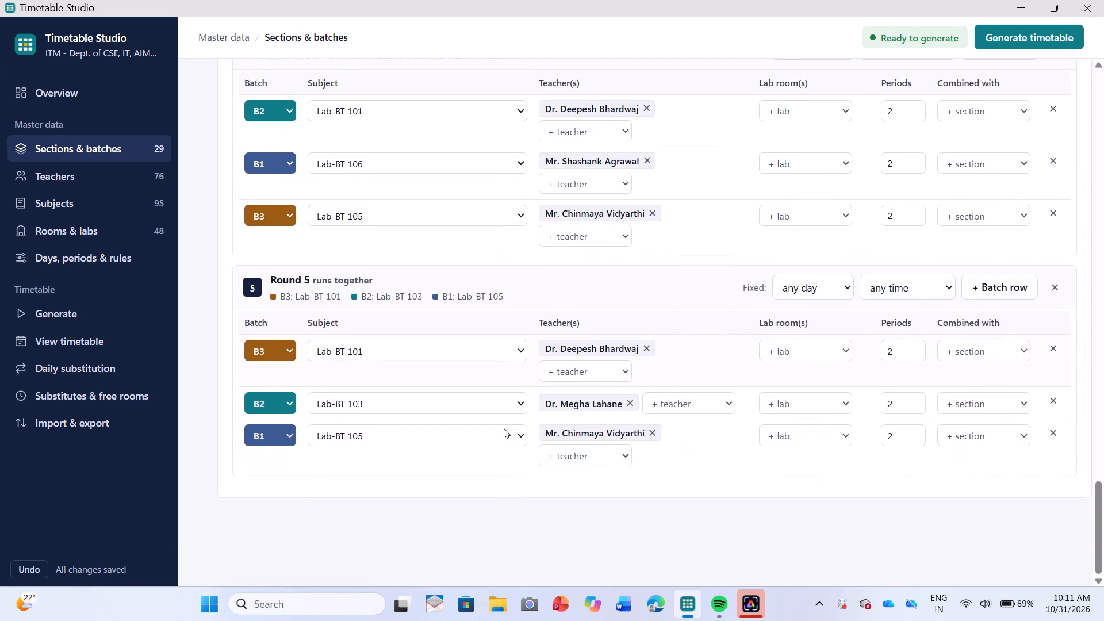
Open section EC+ME+CY Sem1 and review its settings, theory classes and lab rounds 1 to 5.
scroll(504, 428, "up", 13)
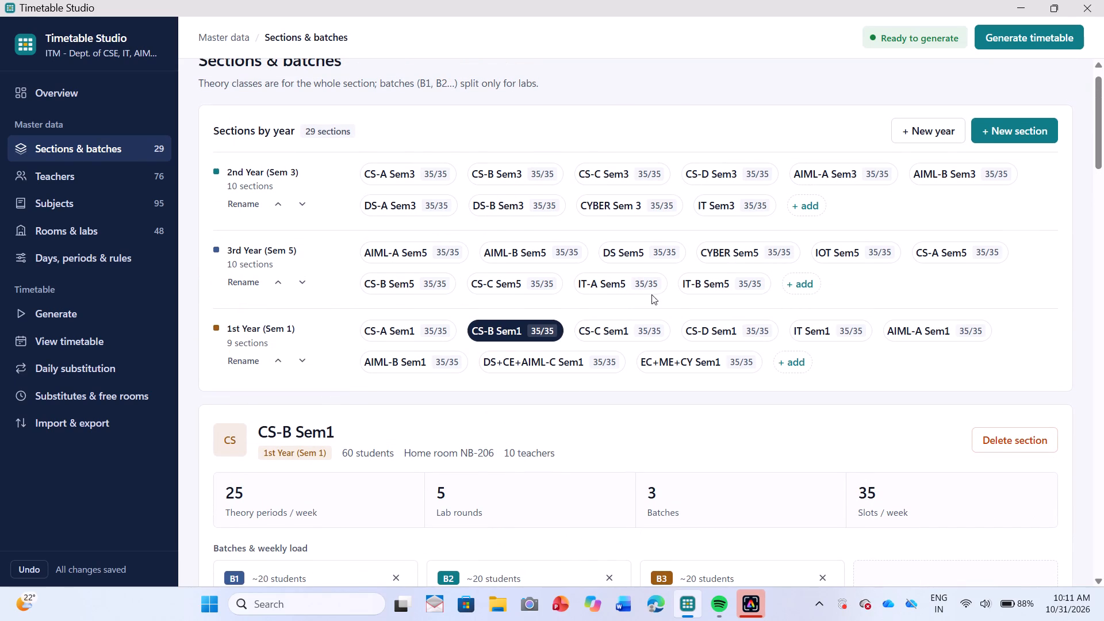
left_click(661, 363)
scroll(581, 430, "down", 6)
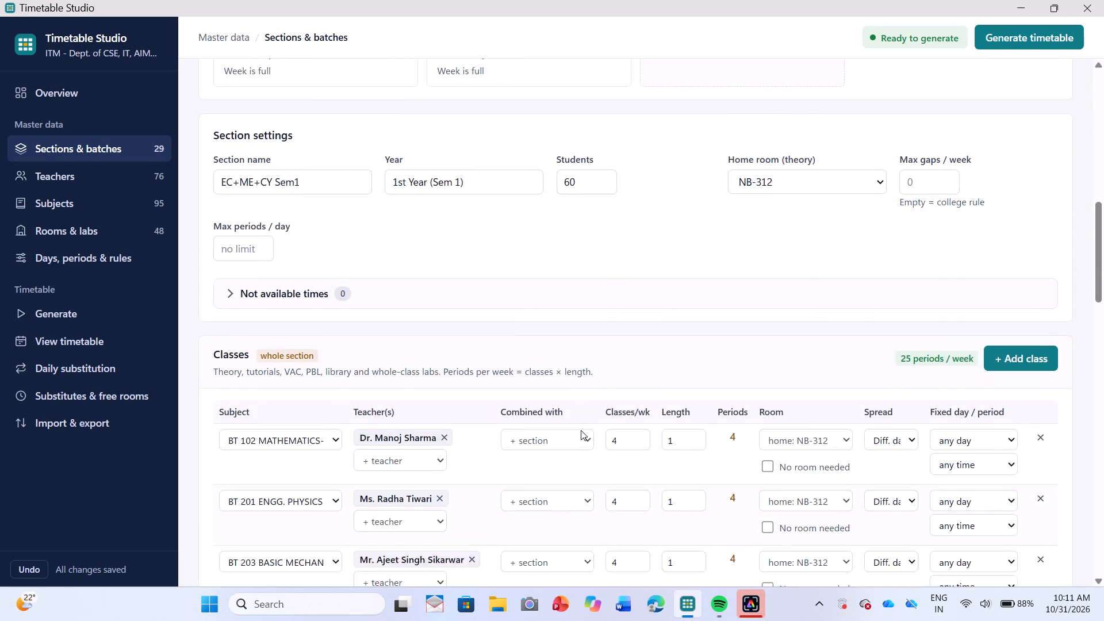
scroll(581, 430, "down", 2)
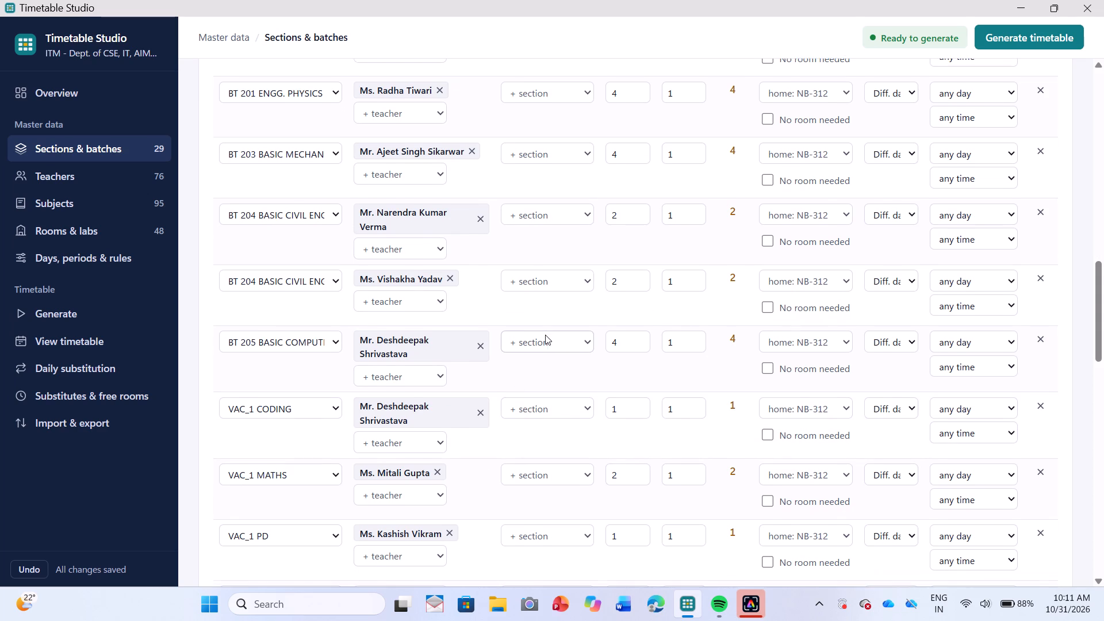
scroll(545, 335, "down", 7)
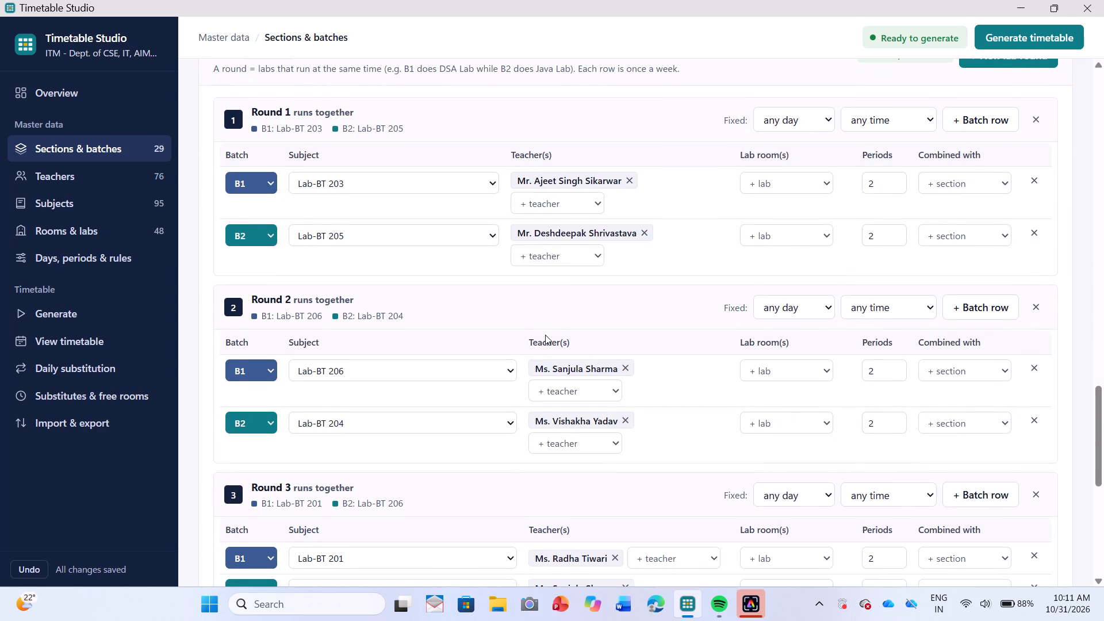
scroll(545, 335, "down", 1)
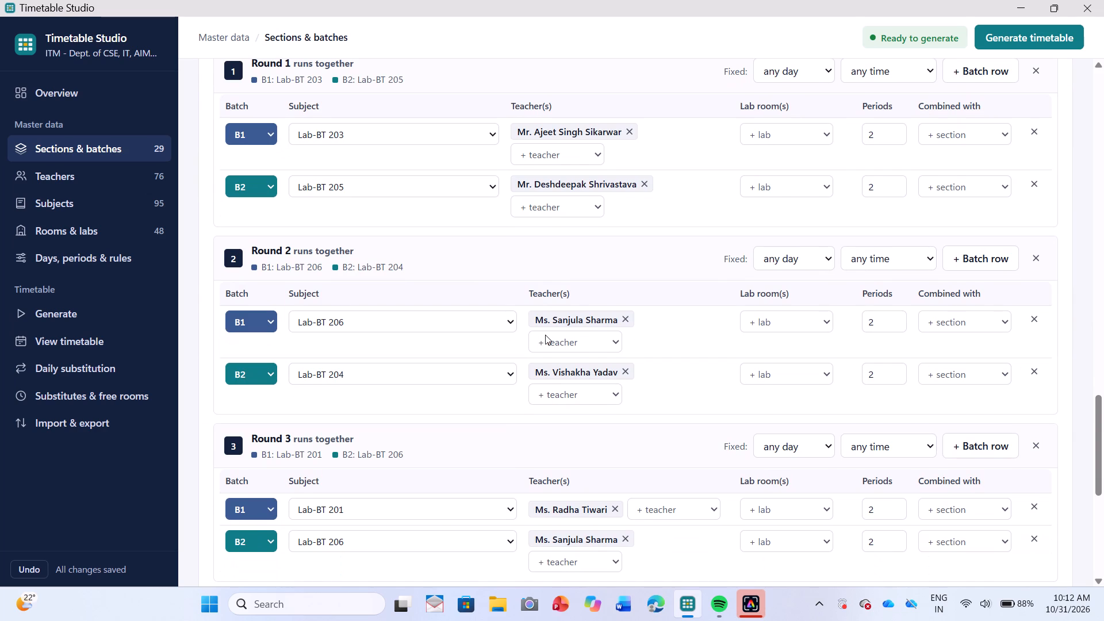
scroll(545, 335, "down", 3)
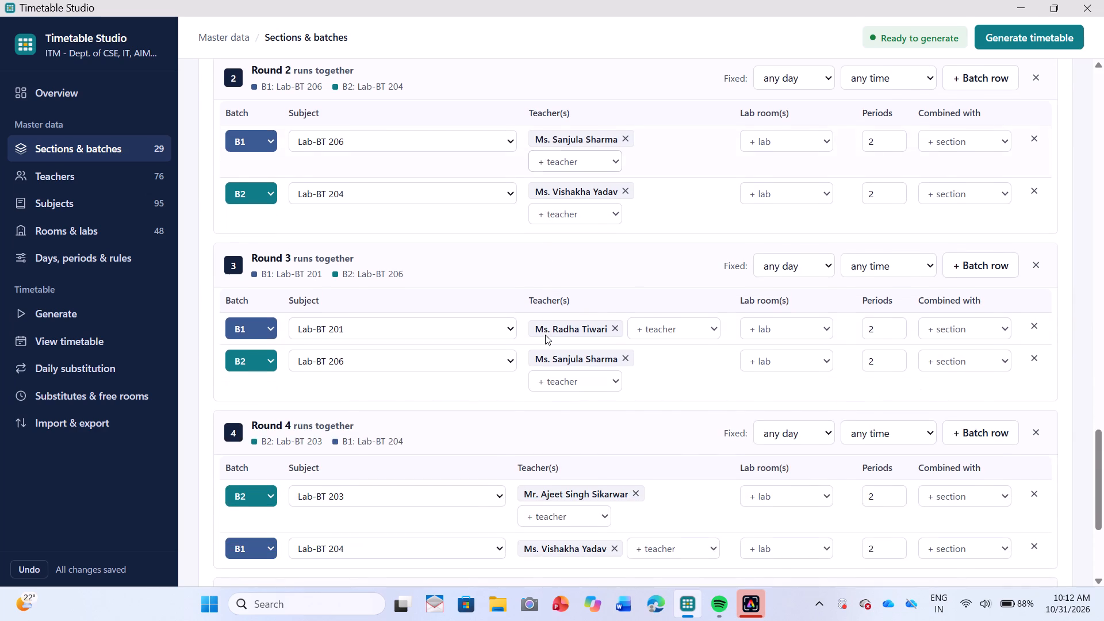
scroll(545, 335, "down", 4)
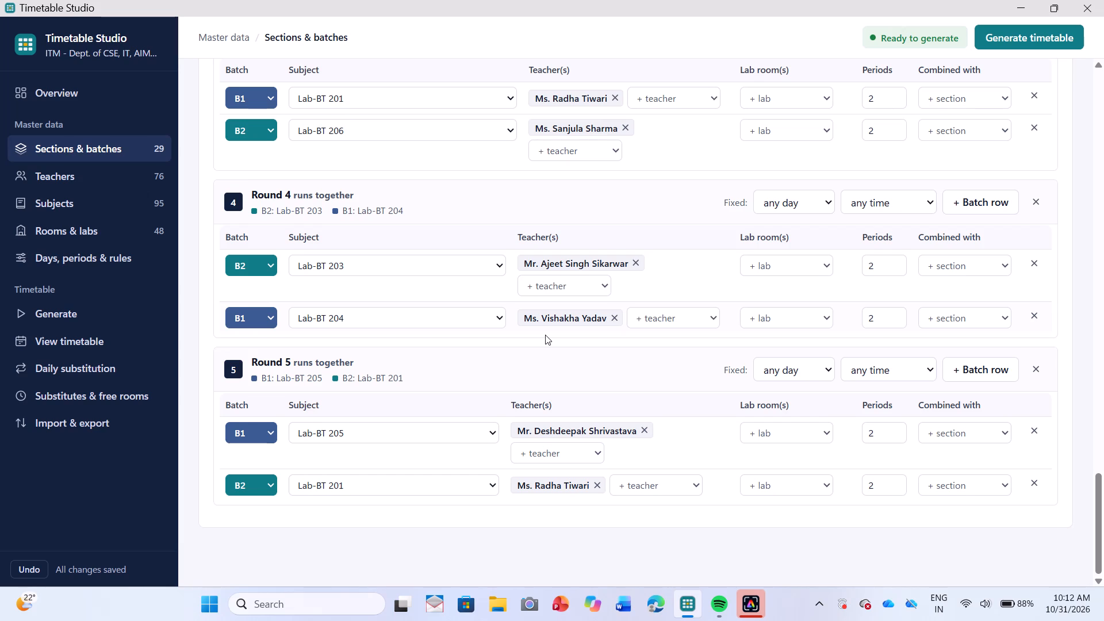
Delete the unused subject BT-106 Manufacturing Engg from the subject list.
left_click(116, 161)
left_click(109, 175)
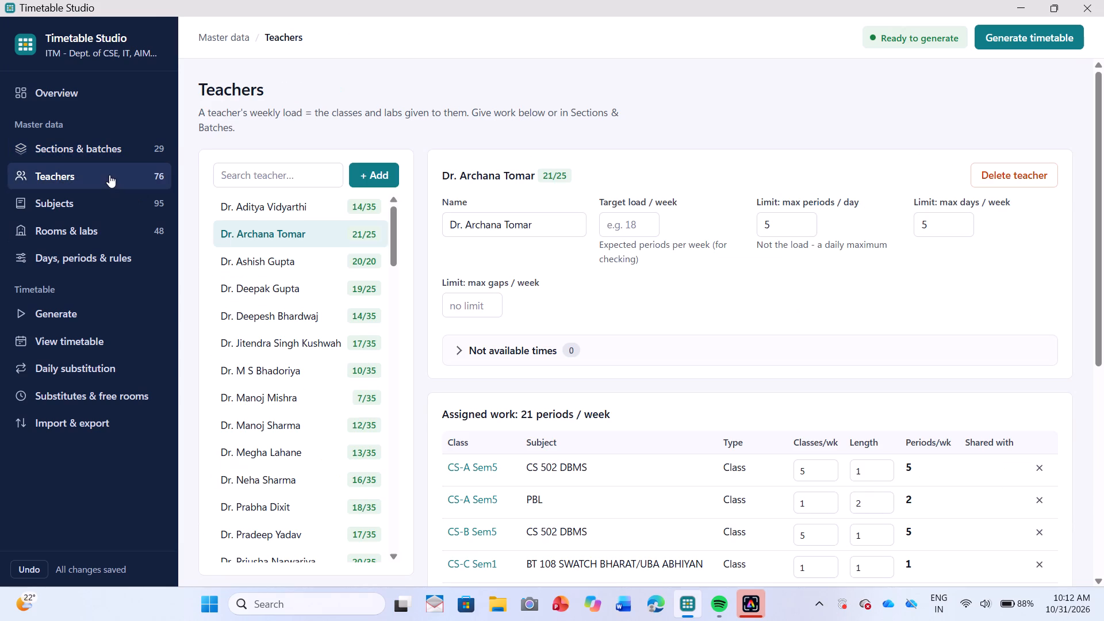
left_click(118, 209)
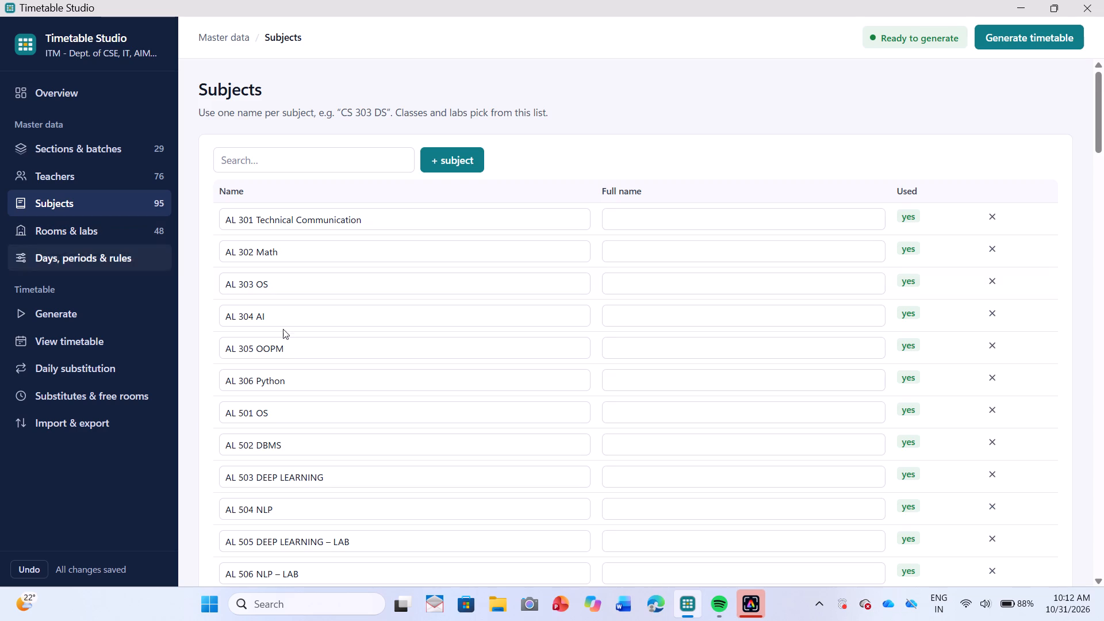
scroll(414, 434, "down", 14)
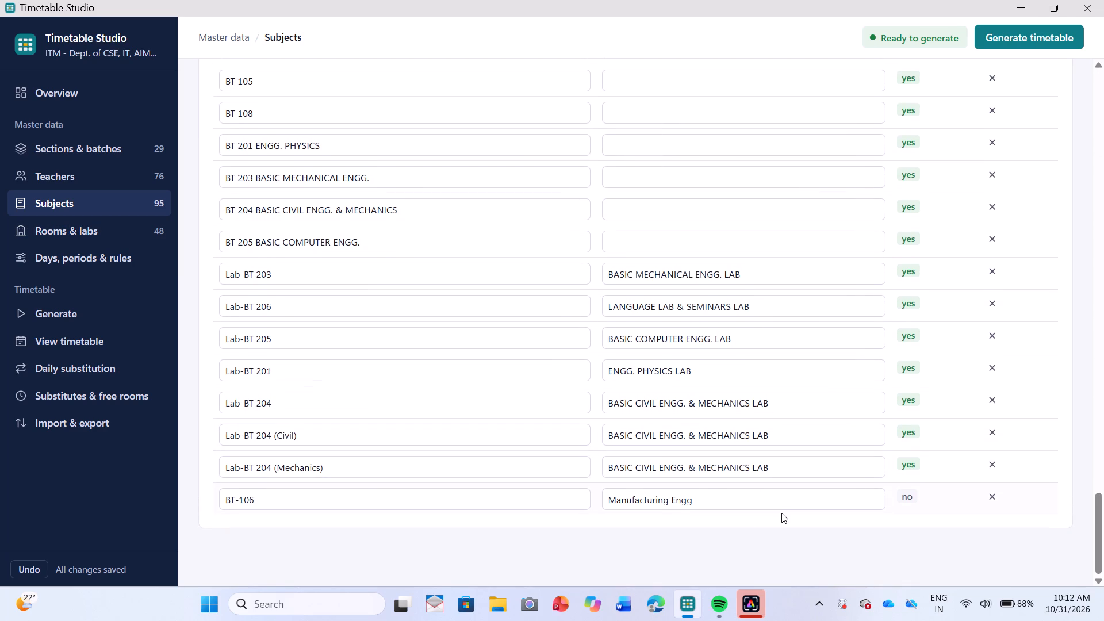
scroll(620, 393, "up", 1)
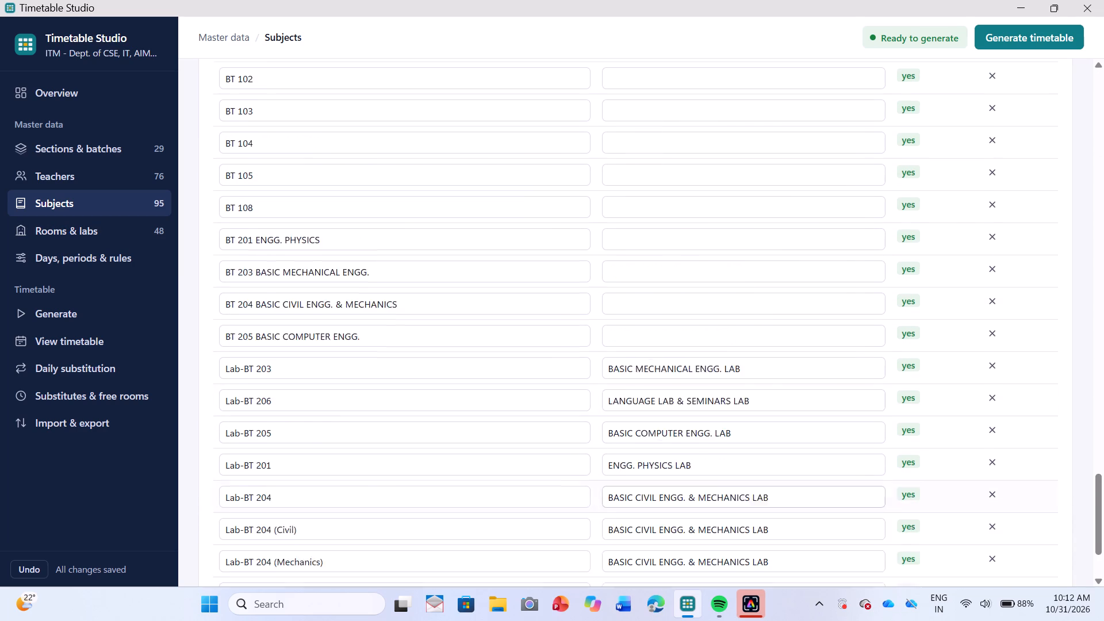
scroll(620, 393, "up", 6)
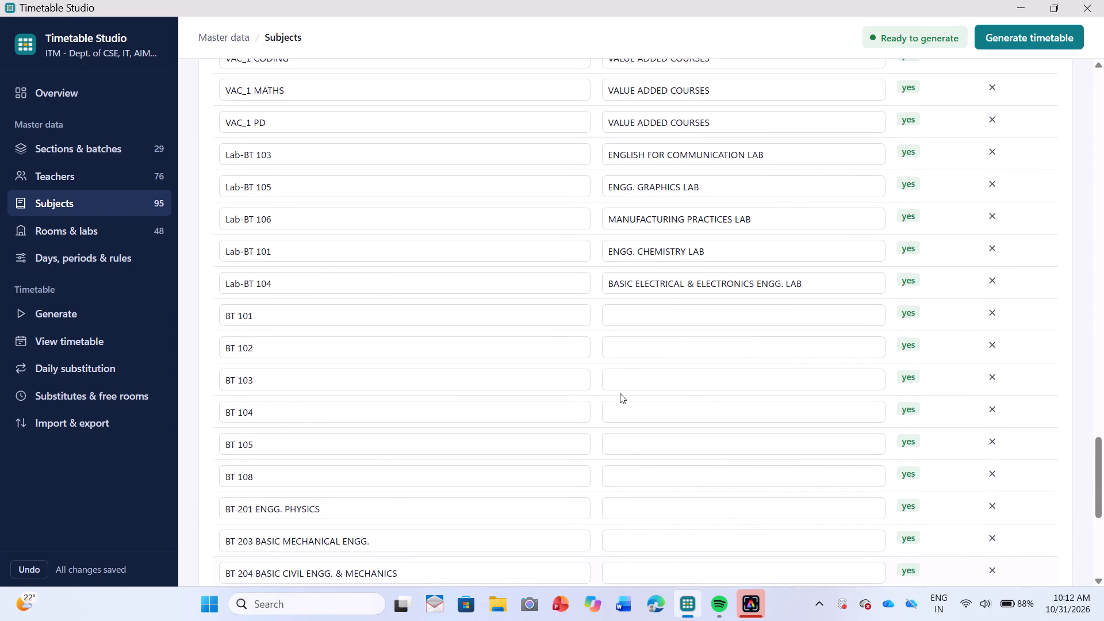
scroll(620, 393, "down", 3)
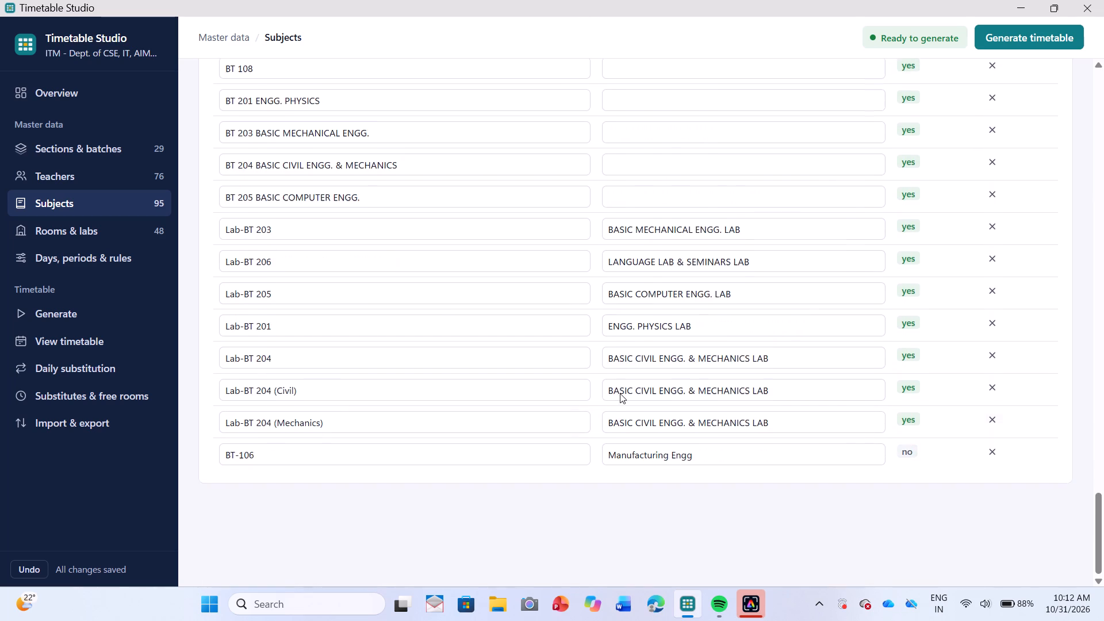
left_click(995, 502)
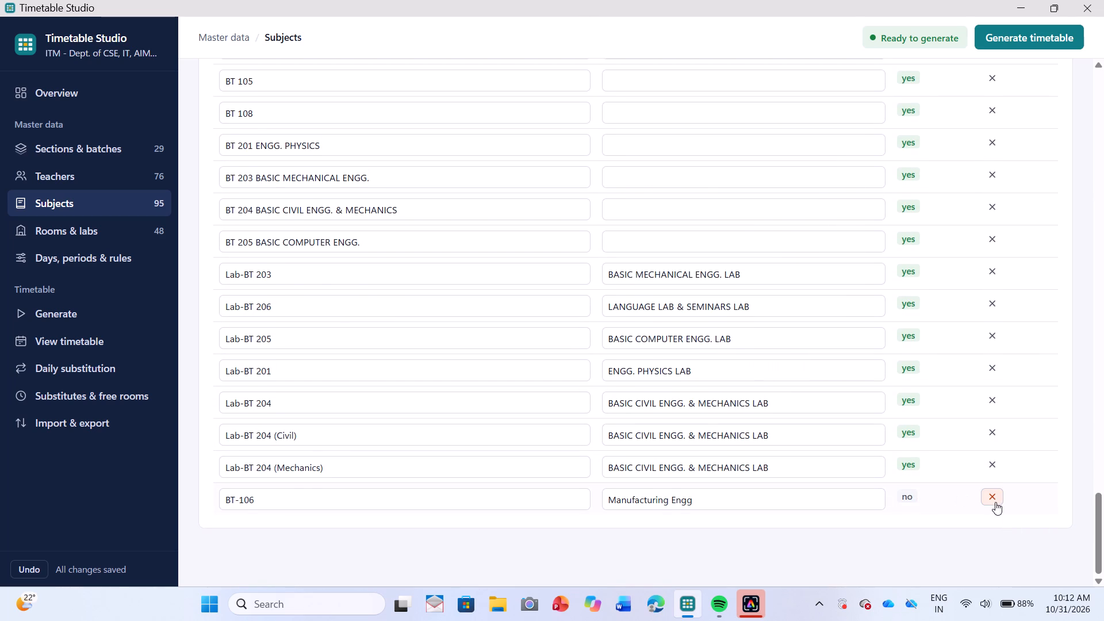
Delete the unused classroom CR 11111 from the rooms and labs list.
left_click(109, 236)
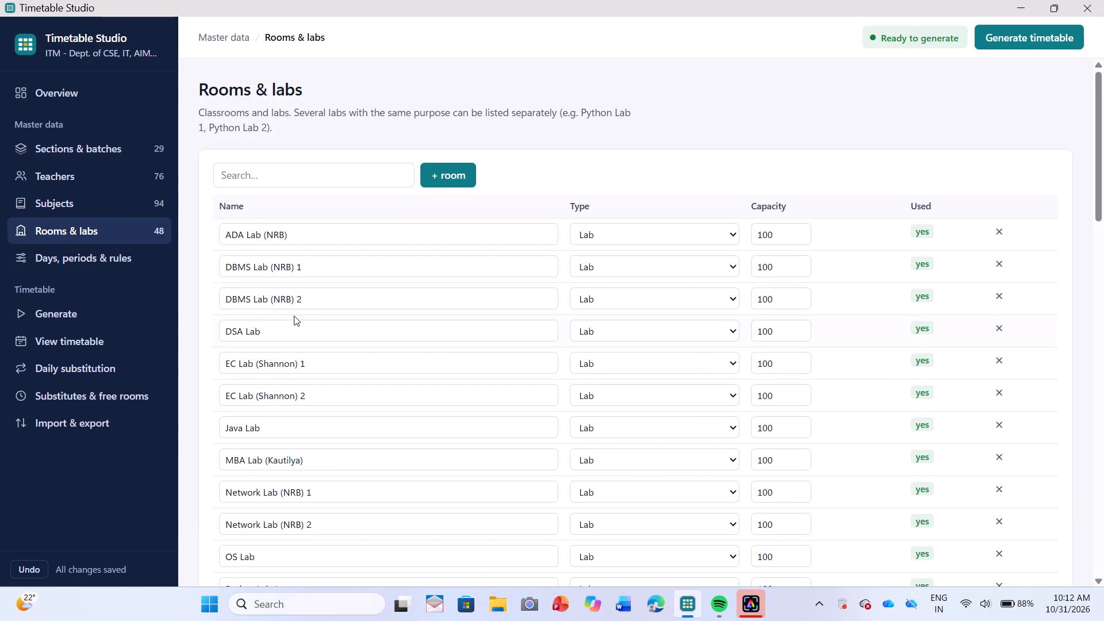
scroll(294, 316, "down", 7)
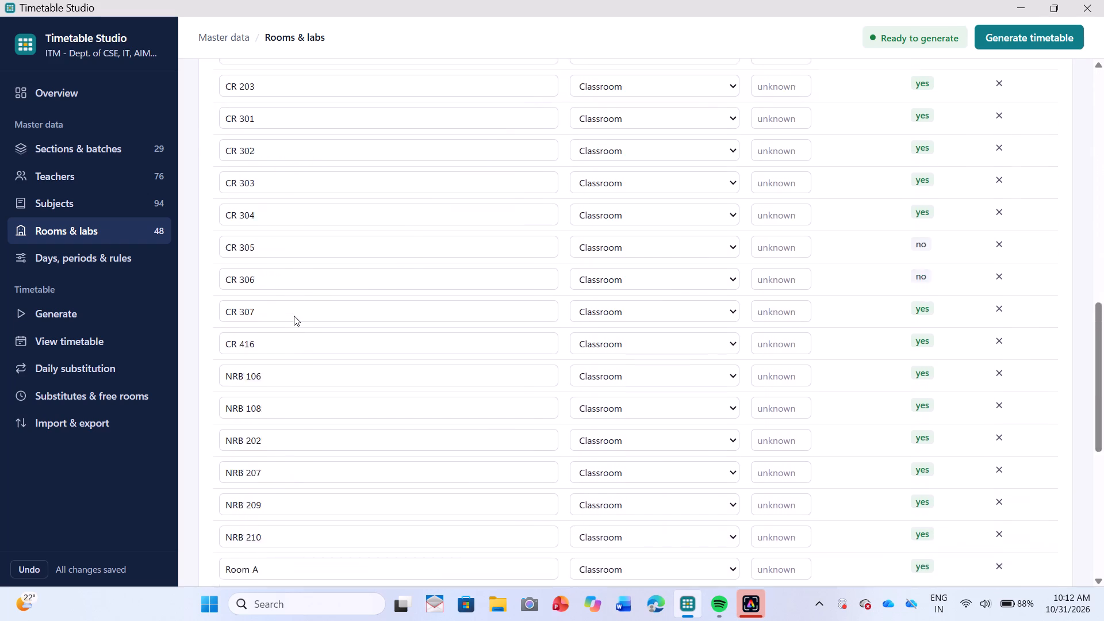
scroll(294, 316, "down", 3)
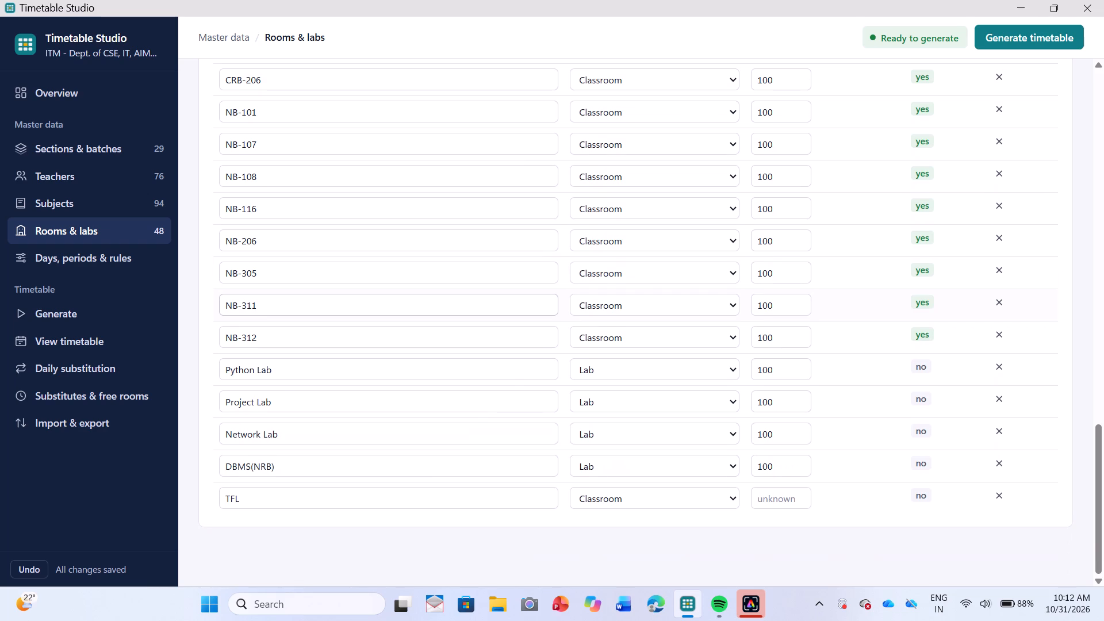
scroll(294, 316, "up", 1)
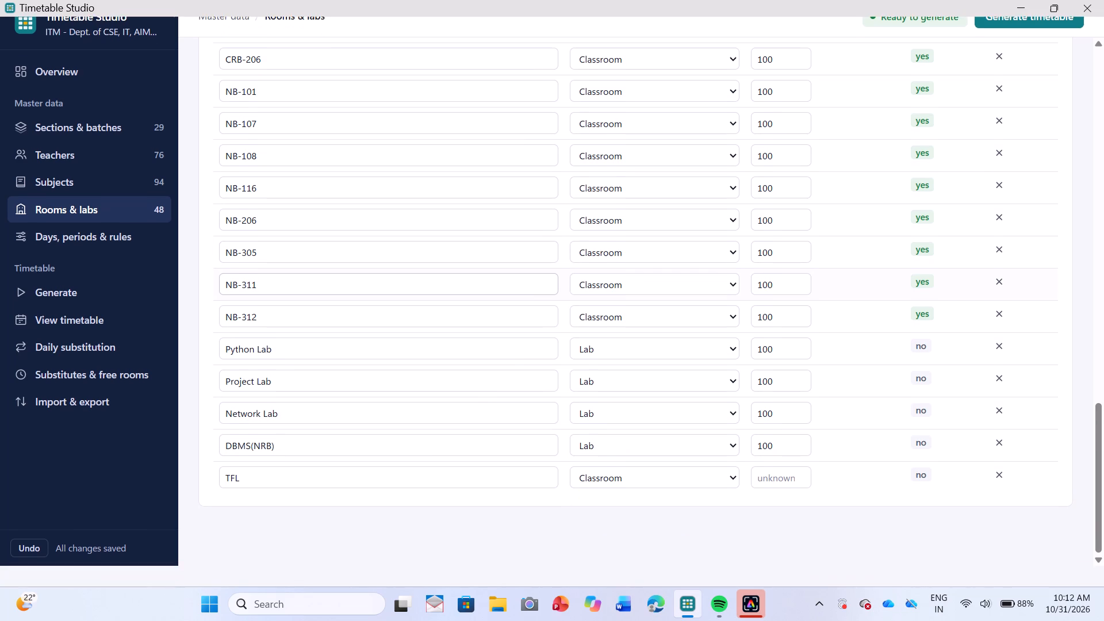
scroll(294, 316, "up", 6)
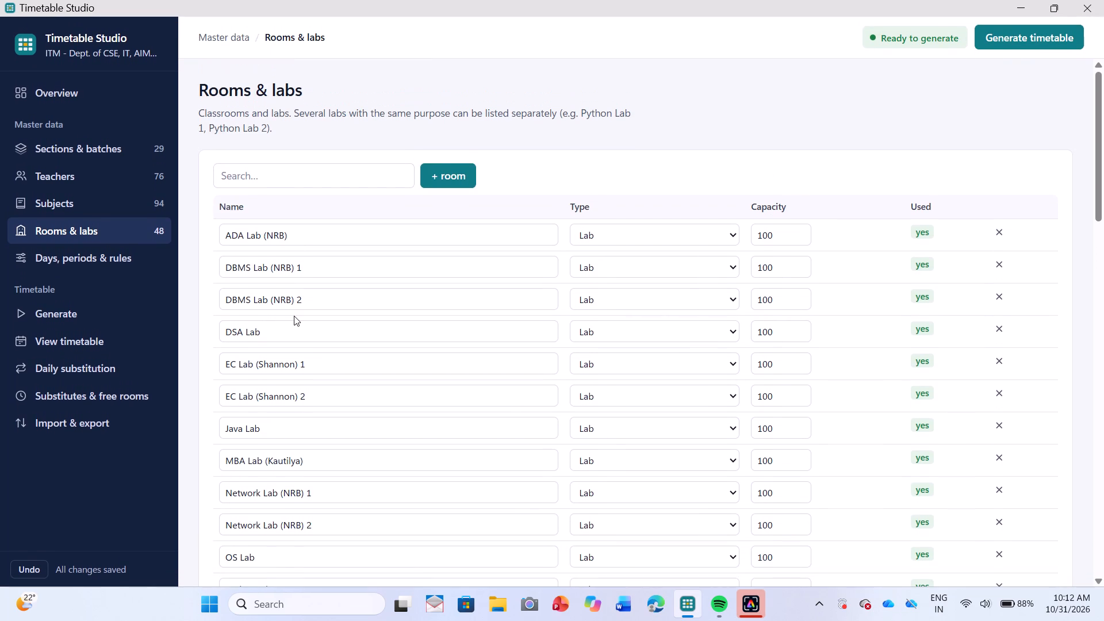
scroll(294, 316, "down", 6)
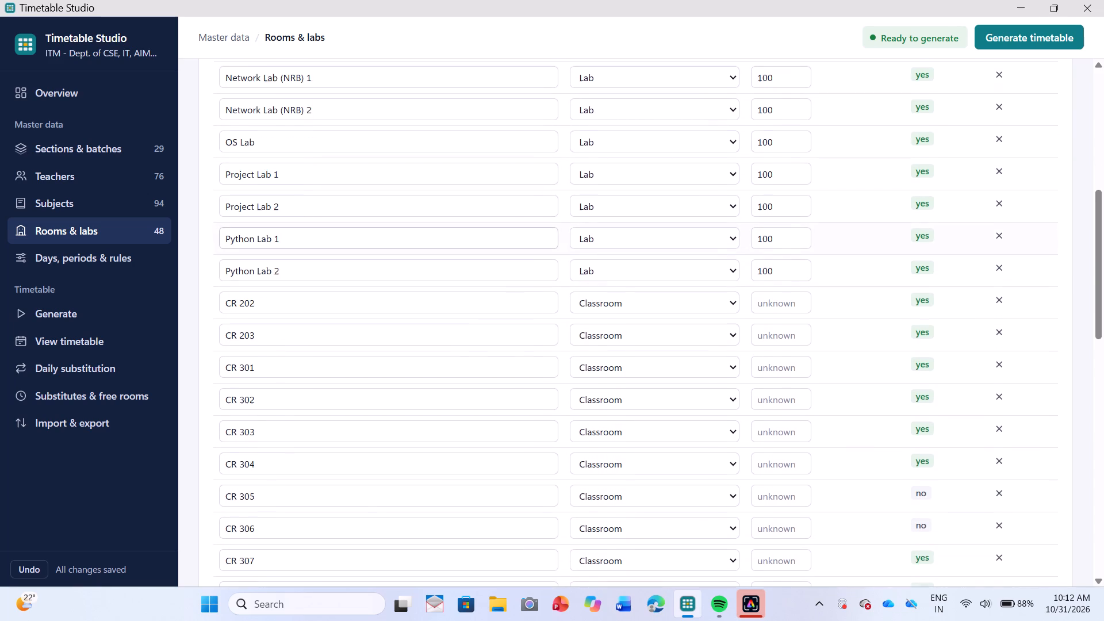
scroll(294, 316, "down", 5)
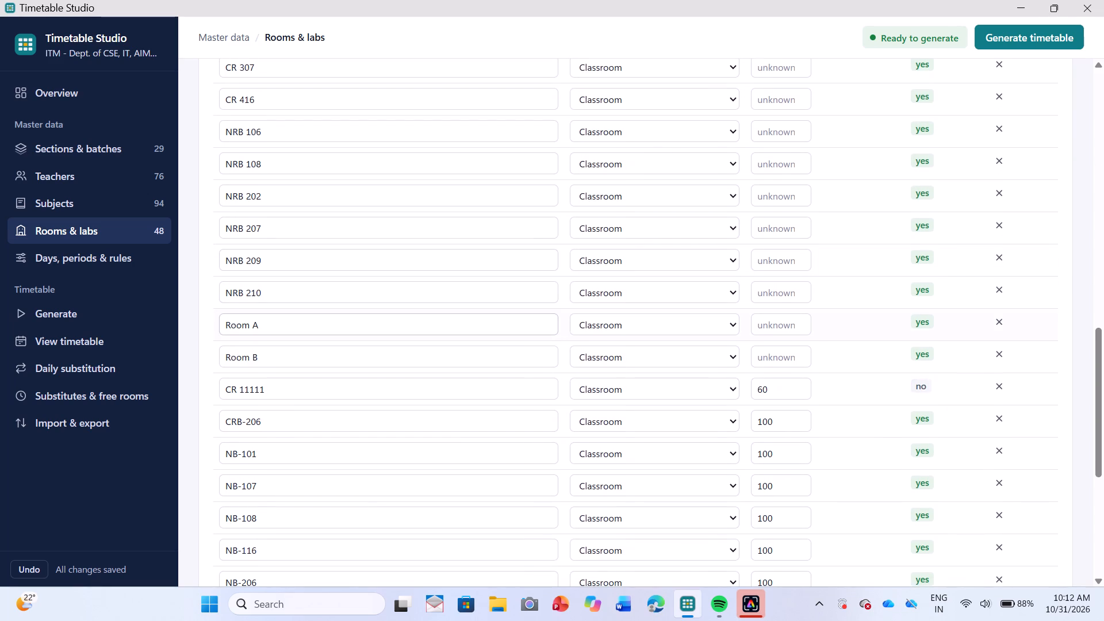
left_click(999, 384)
Review the remaining classrooms and labs through the end of the list, with a brief check of the college-wide days and rules.
scroll(343, 410, "down", 1)
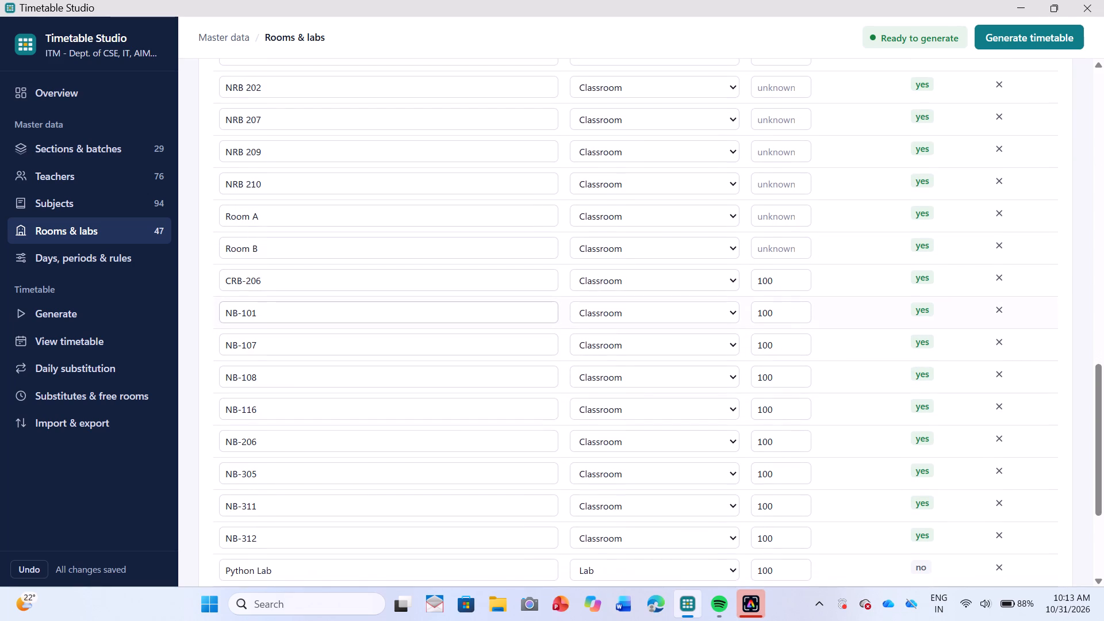
left_click(55, 254)
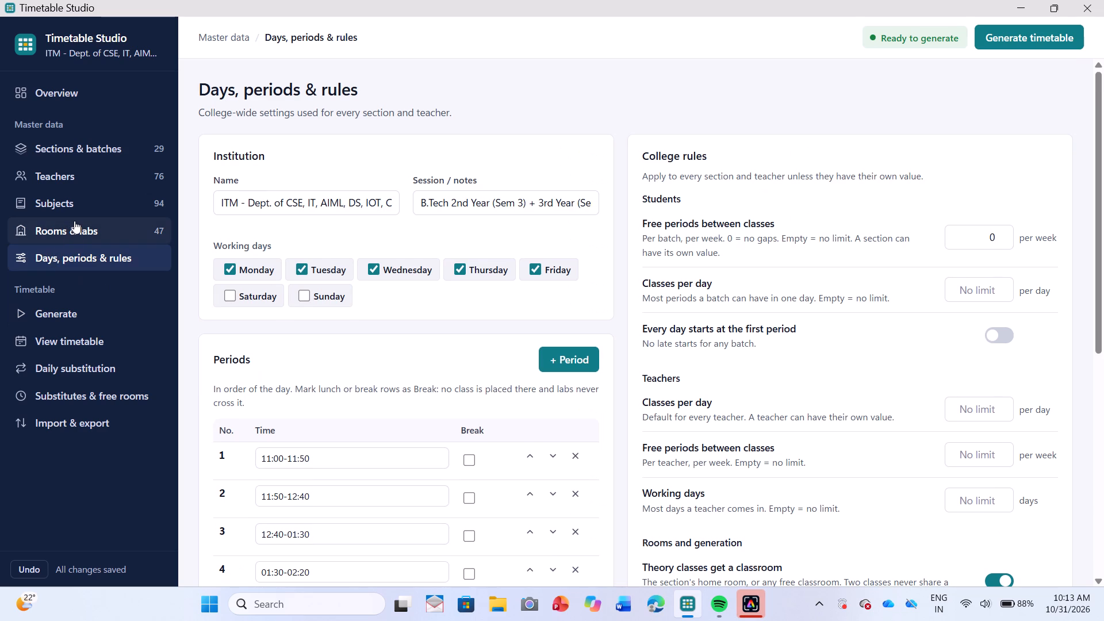
left_click(74, 221)
scroll(279, 336, "down", 1)
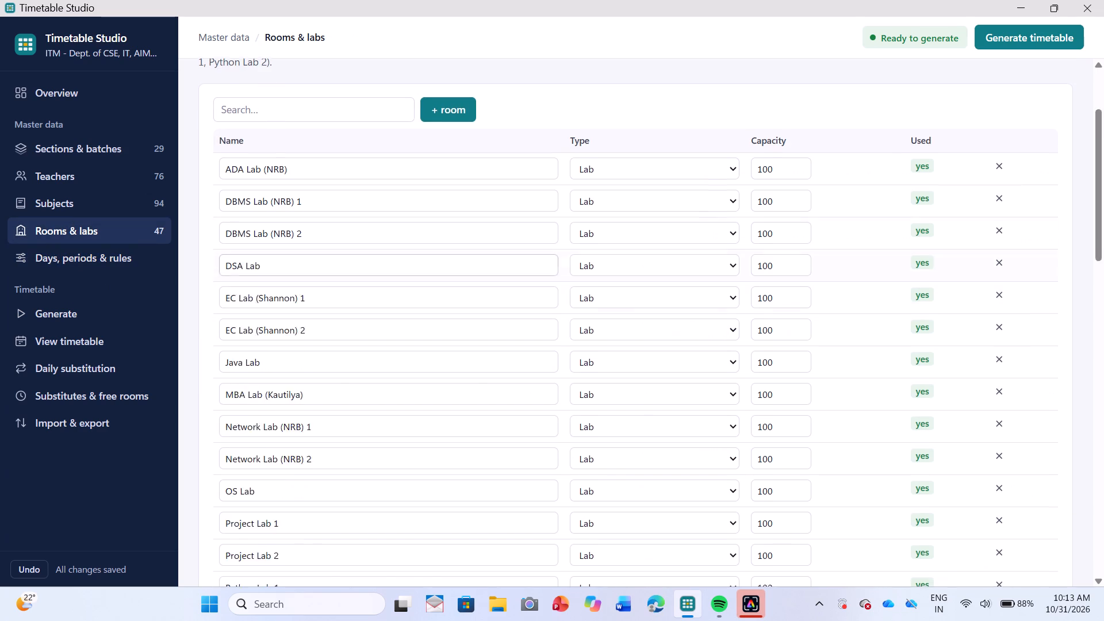
scroll(279, 336, "down", 5)
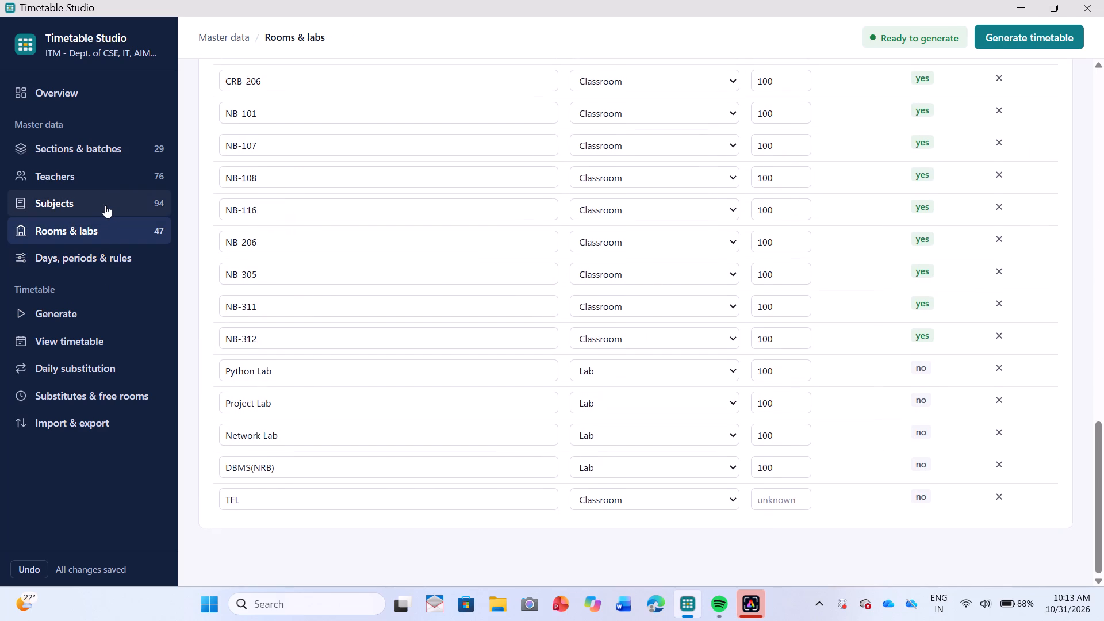
Open the 2nd-year section CS-A Sem3 and review its weekly load and section settings.
left_click(105, 205)
left_click(110, 150)
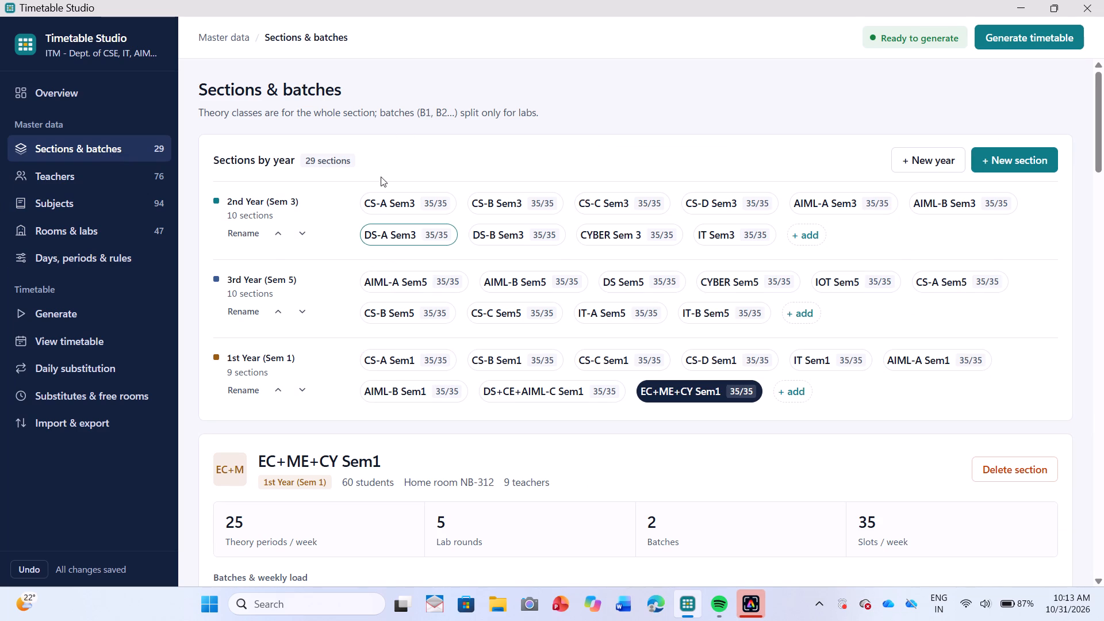
left_click(386, 203)
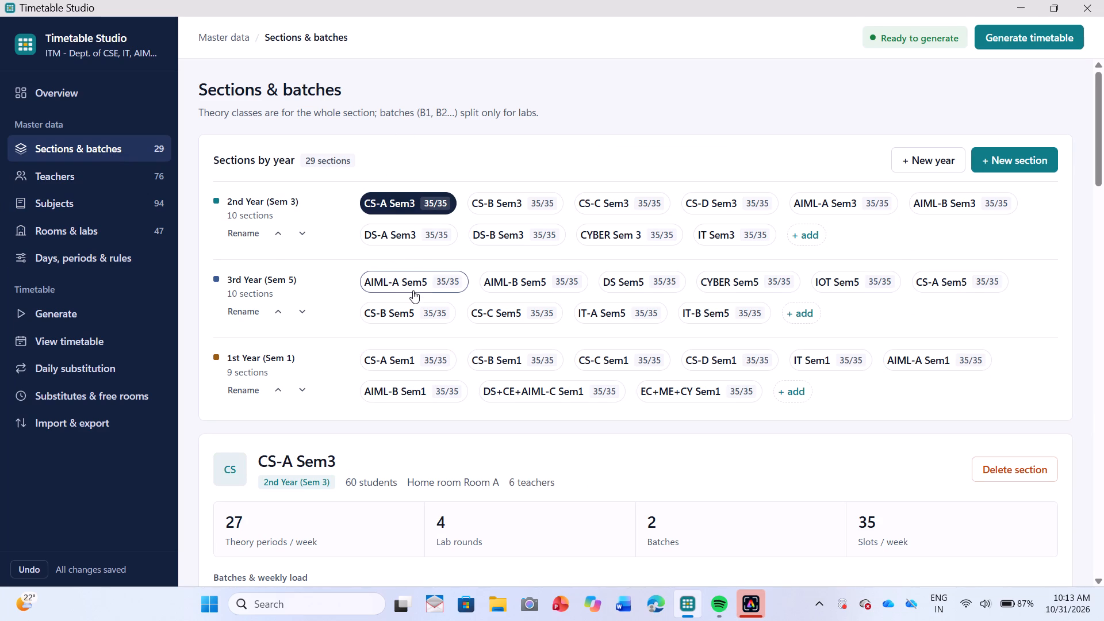
scroll(429, 473, "down", 4)
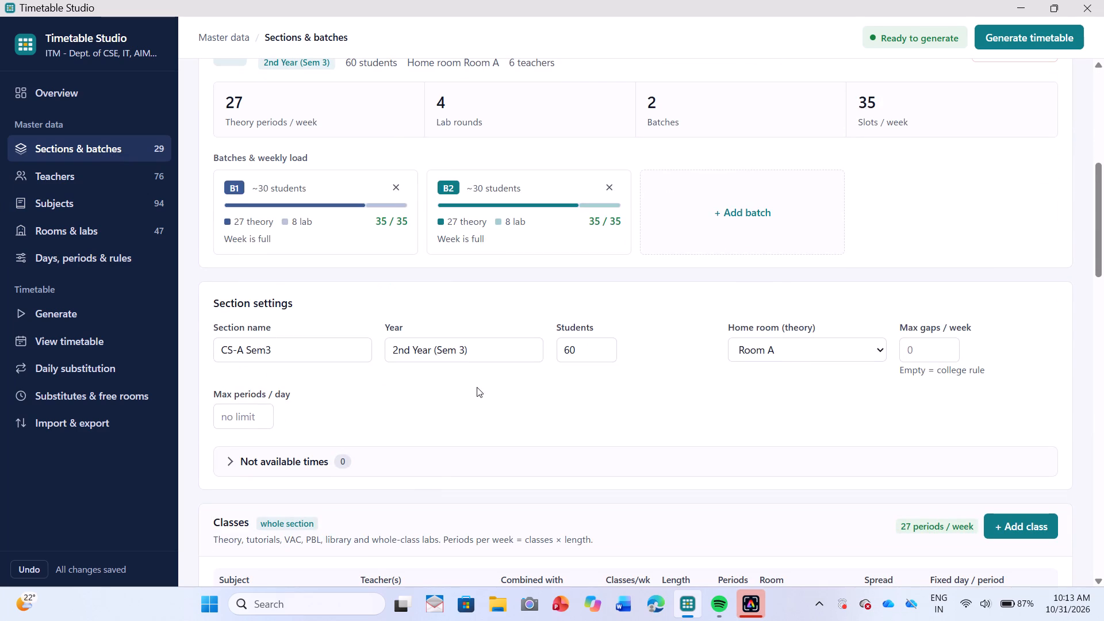
scroll(477, 386, "up", 5)
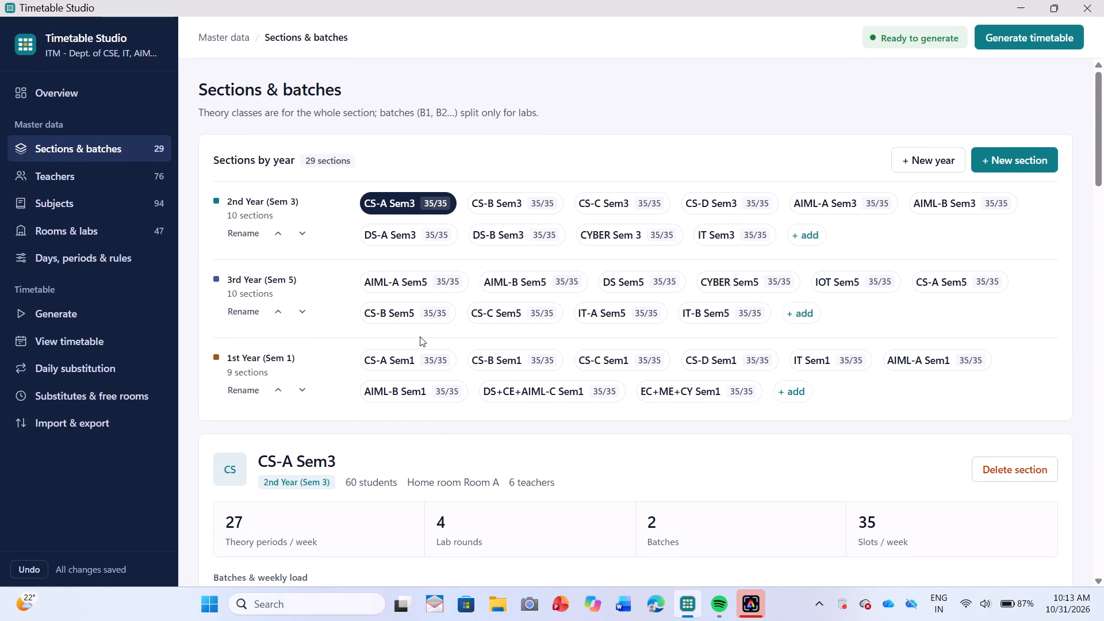
scroll(420, 336, "down", 3)
Download the current timetable as an Excel file in the college sheet format.
left_click(99, 307)
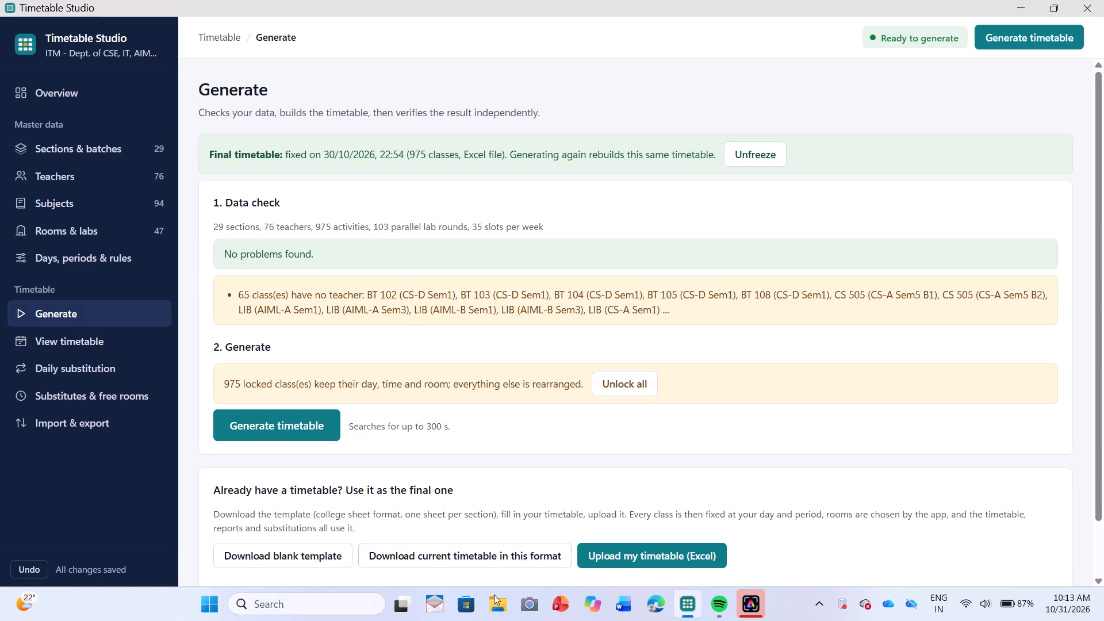
left_click(468, 559)
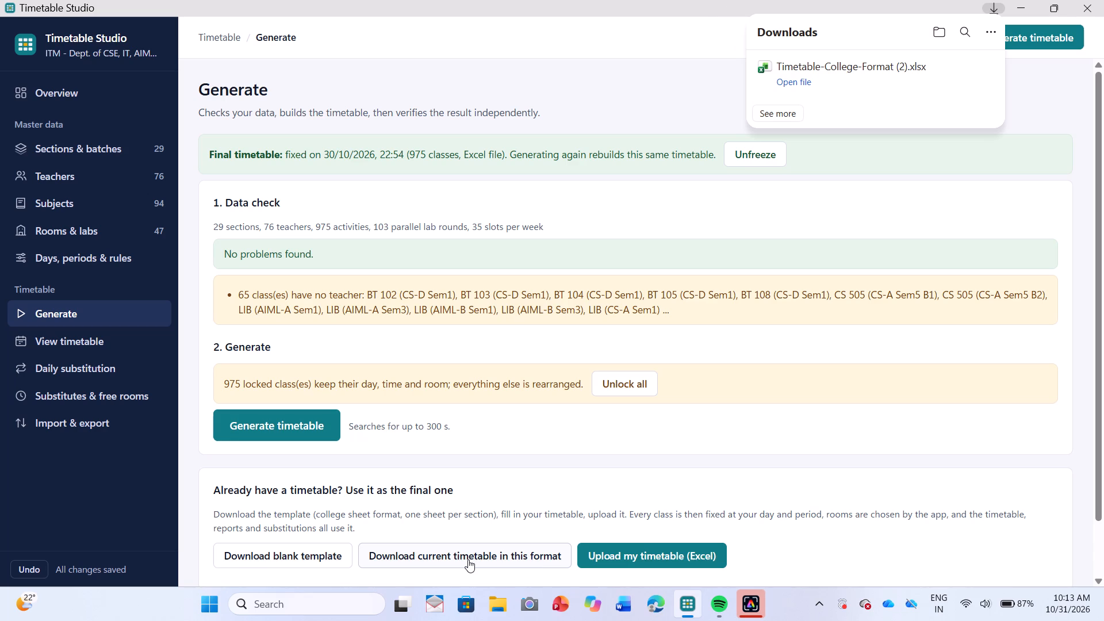
left_click(654, 620)
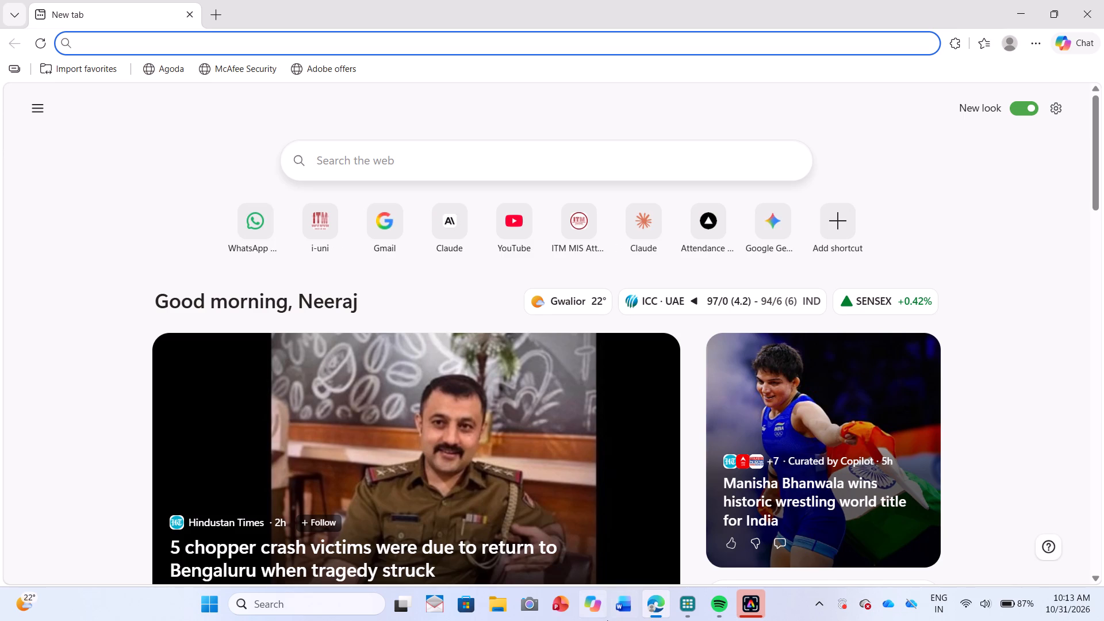
left_click(1103, 0)
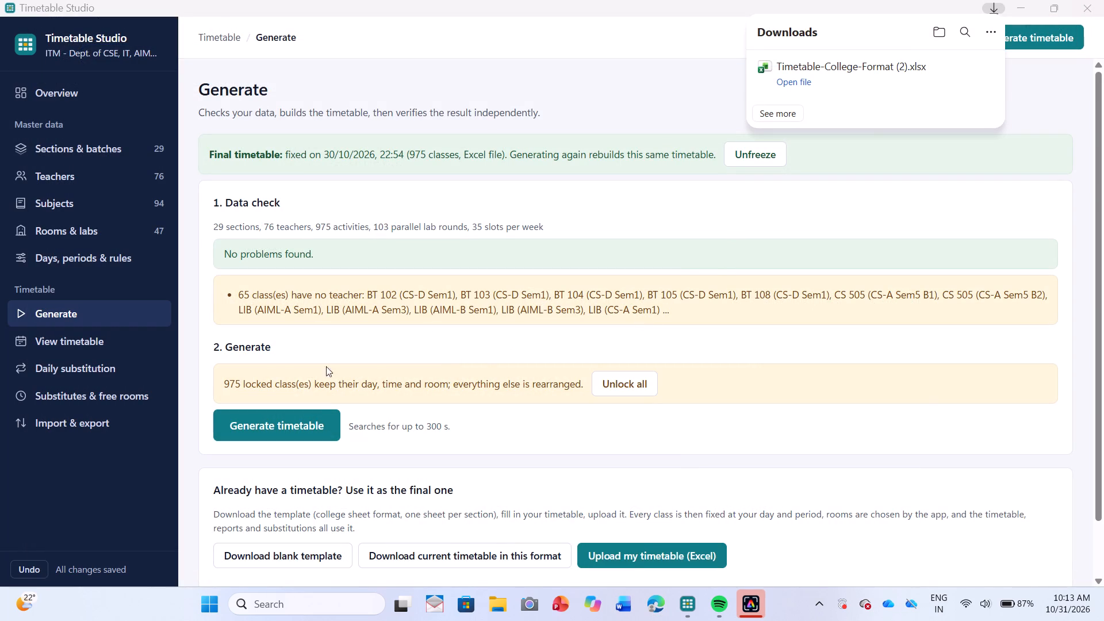
Start unlocking all locked classes for timetable generation, opening the confirmation prompt.
left_click(306, 427)
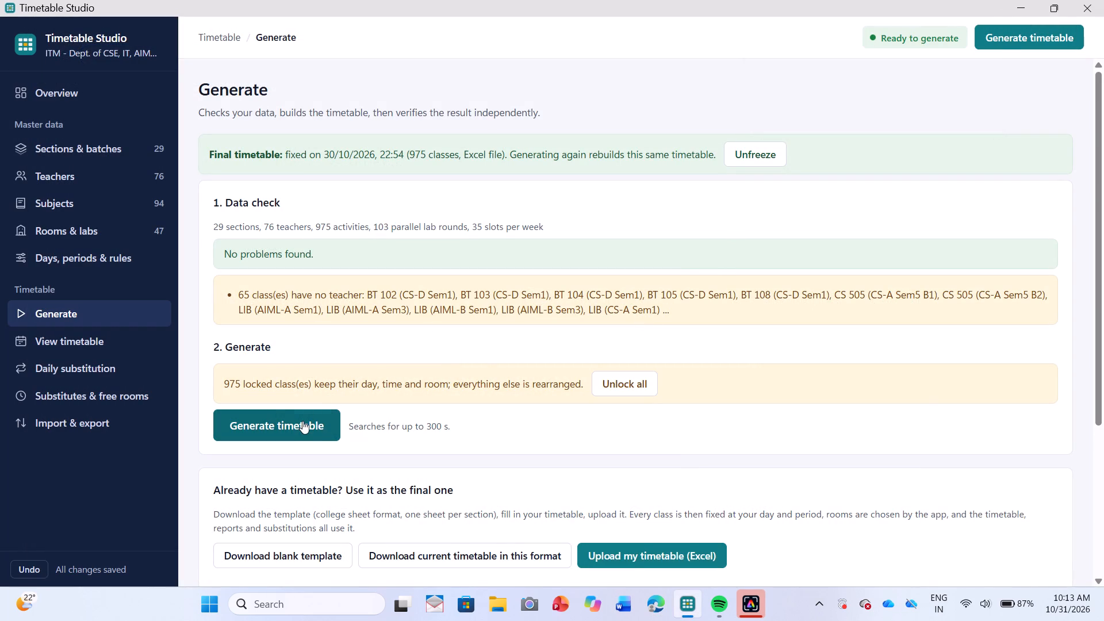
scroll(270, 417, "down", 1)
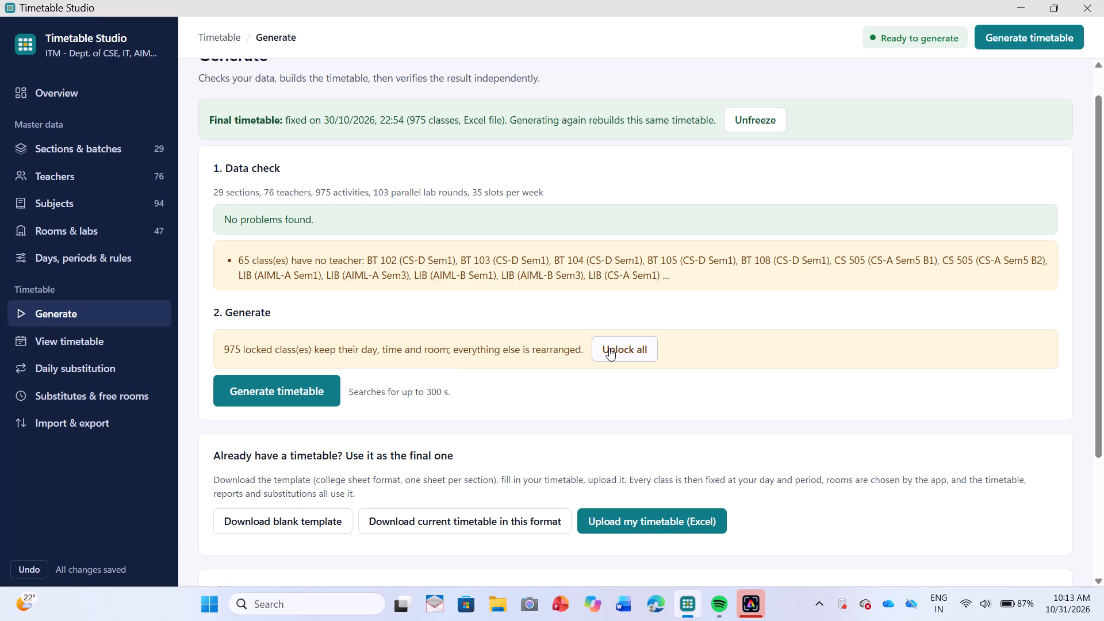
left_click(609, 348)
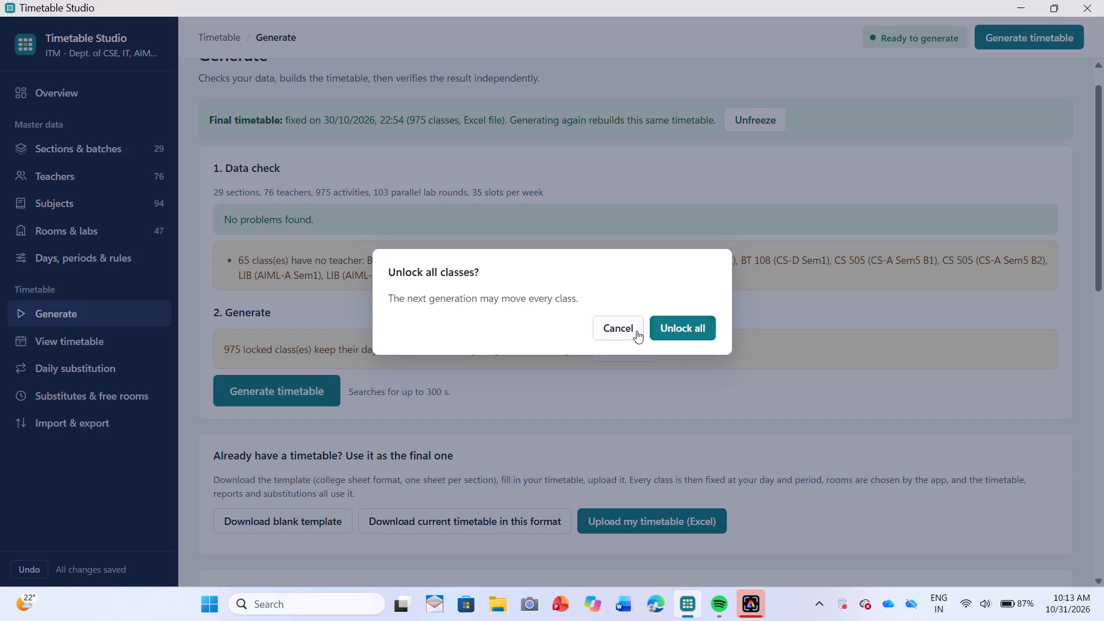
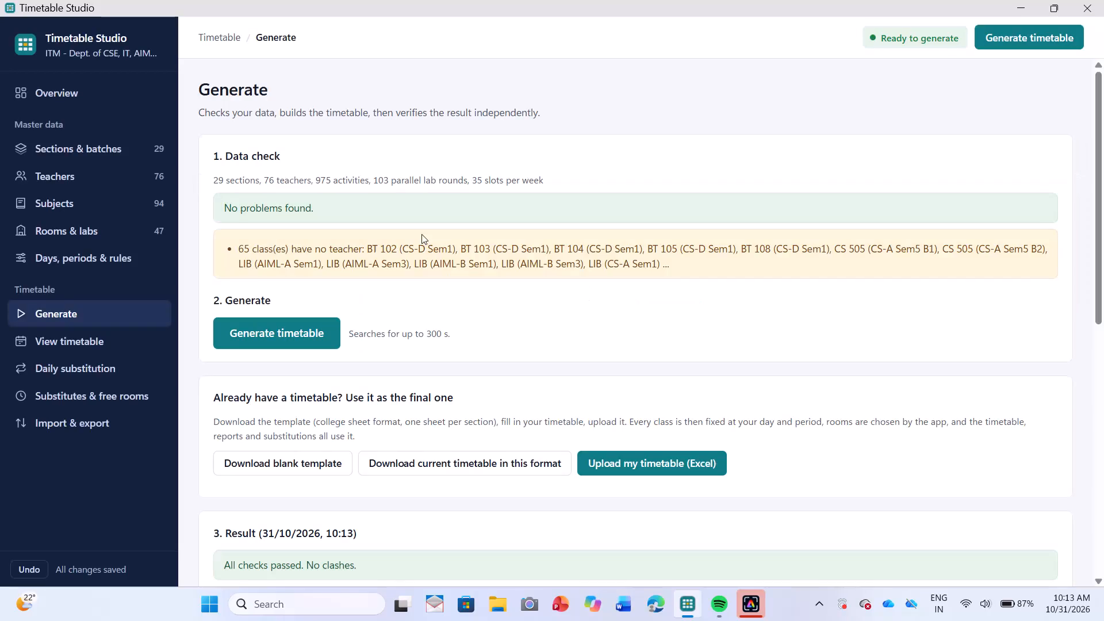
Generate the college timetable and check the generation log and result.
left_click(250, 336)
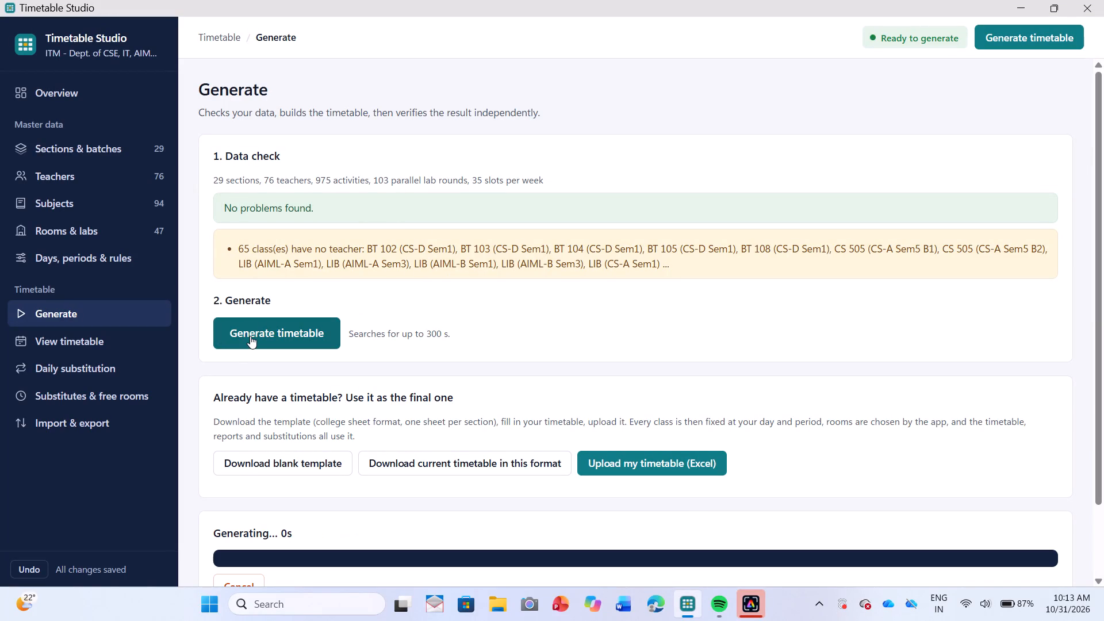
scroll(263, 416, "down", 3)
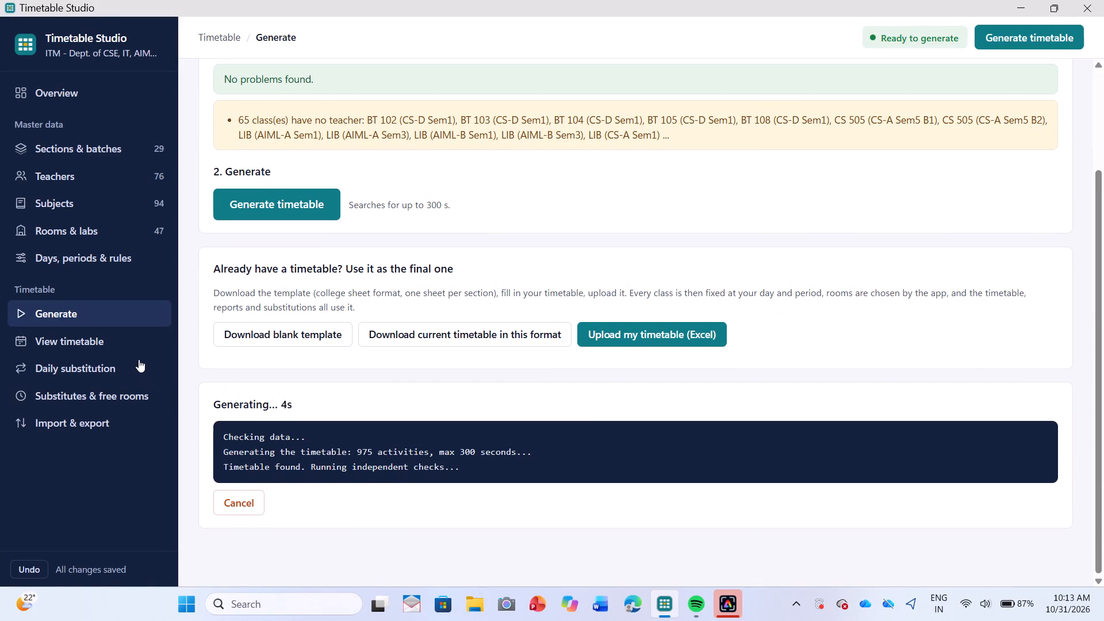
scroll(131, 351, "right", 1)
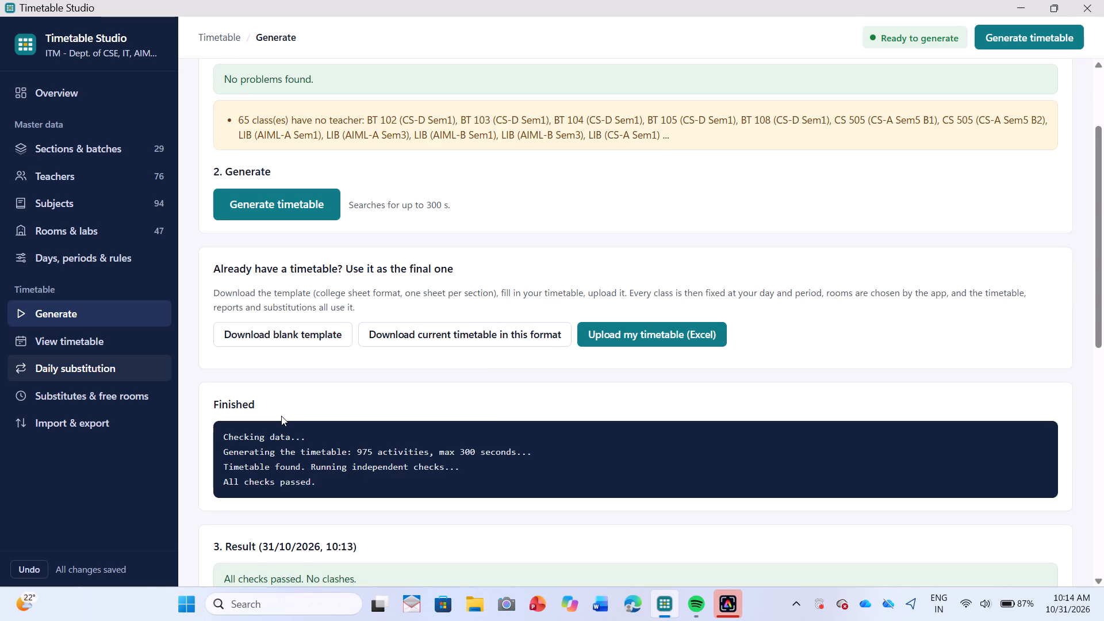
scroll(281, 416, "down", 3)
Review the generated timetable for section CS-A Sem3 and for a 1st-year (Sem 1) CS section, including its subject and faculty list.
left_click(108, 350)
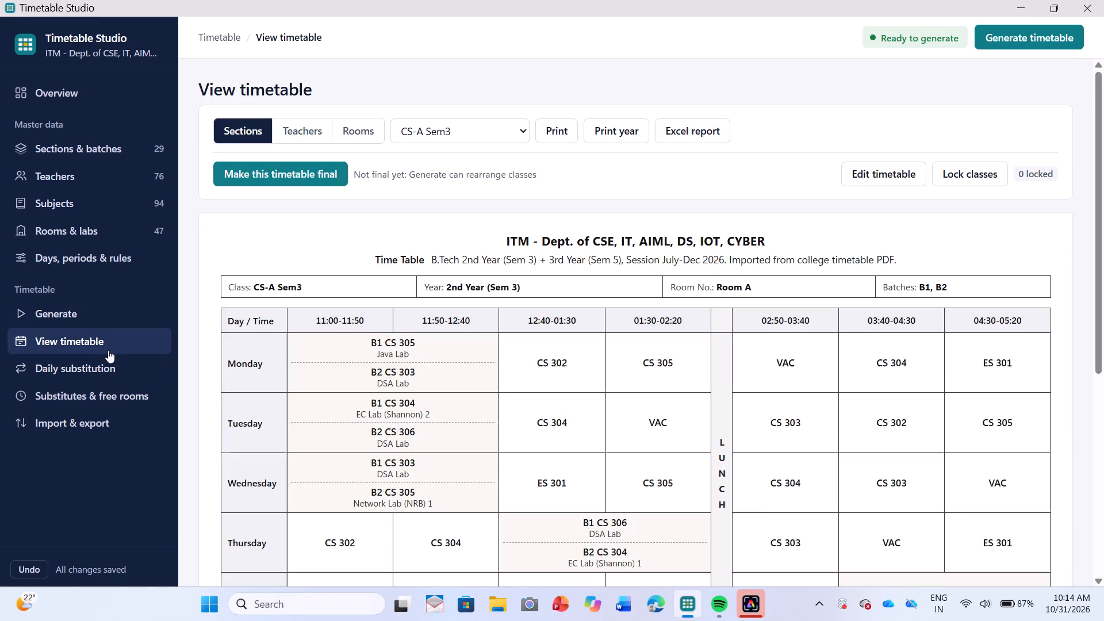
scroll(379, 366, "down", 1)
scroll(379, 366, "up", 3)
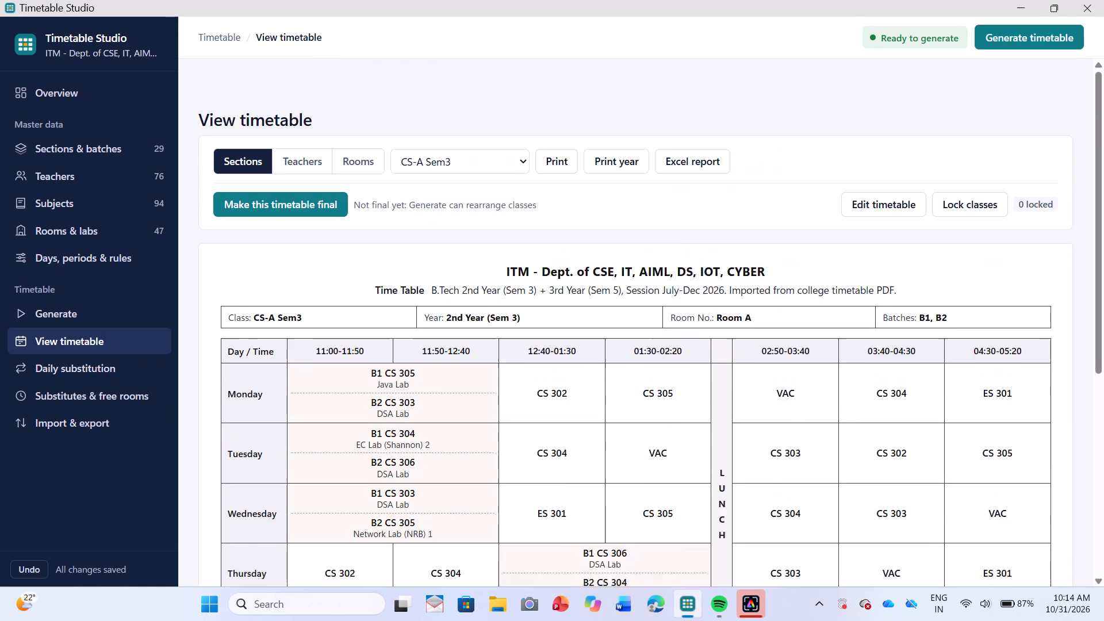
left_click(466, 133)
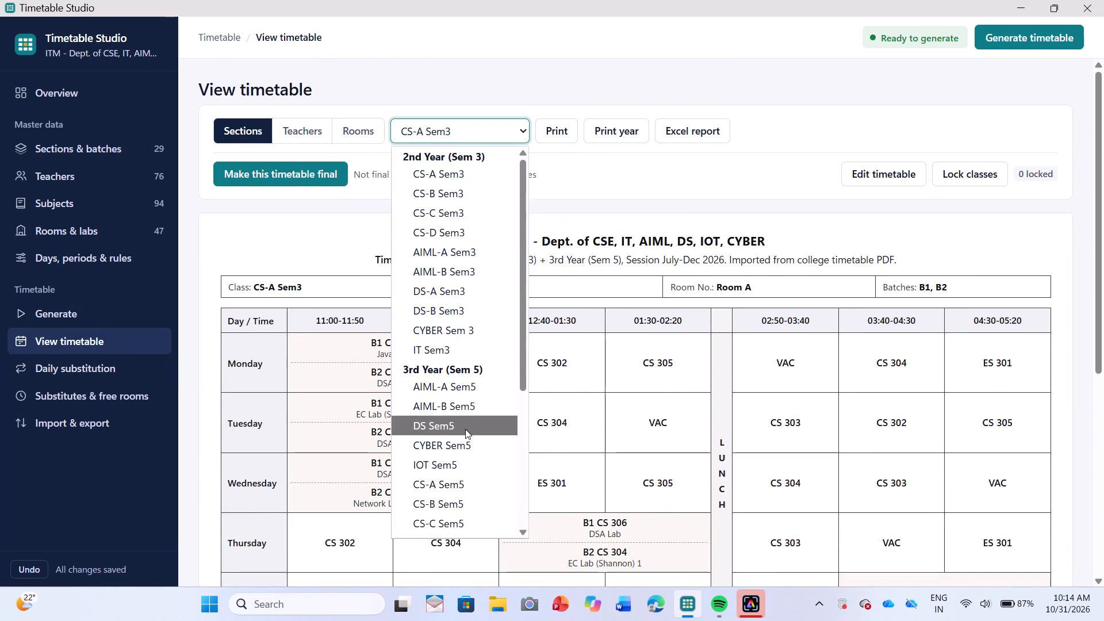
scroll(442, 375, "down", 3)
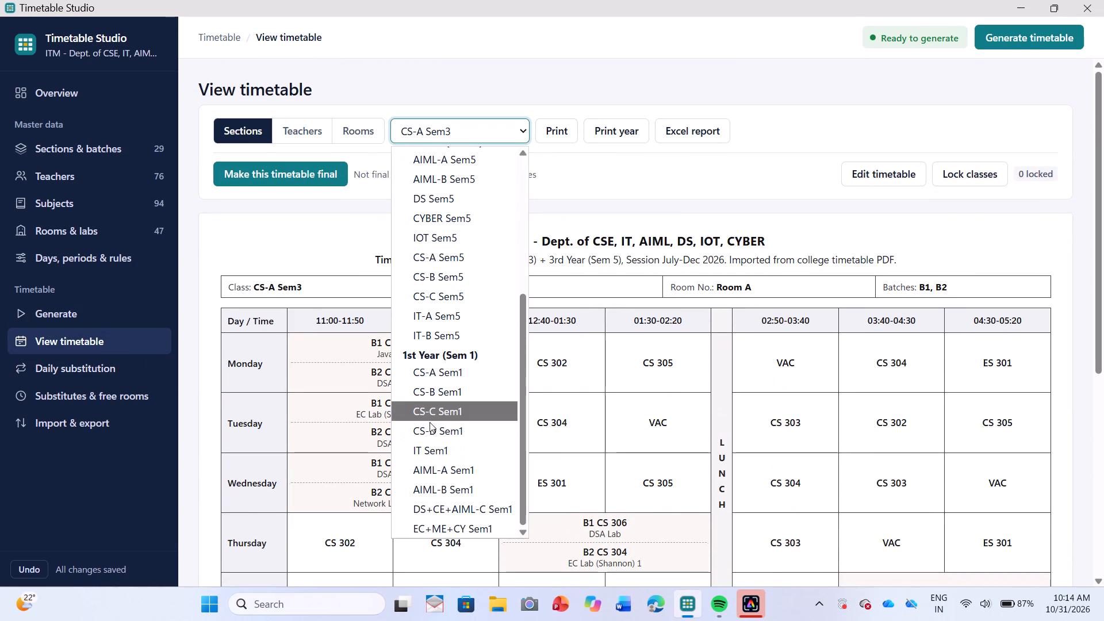
left_click(437, 379)
scroll(435, 470, "down", 2)
scroll(435, 470, "up", 4)
scroll(435, 470, "down", 5)
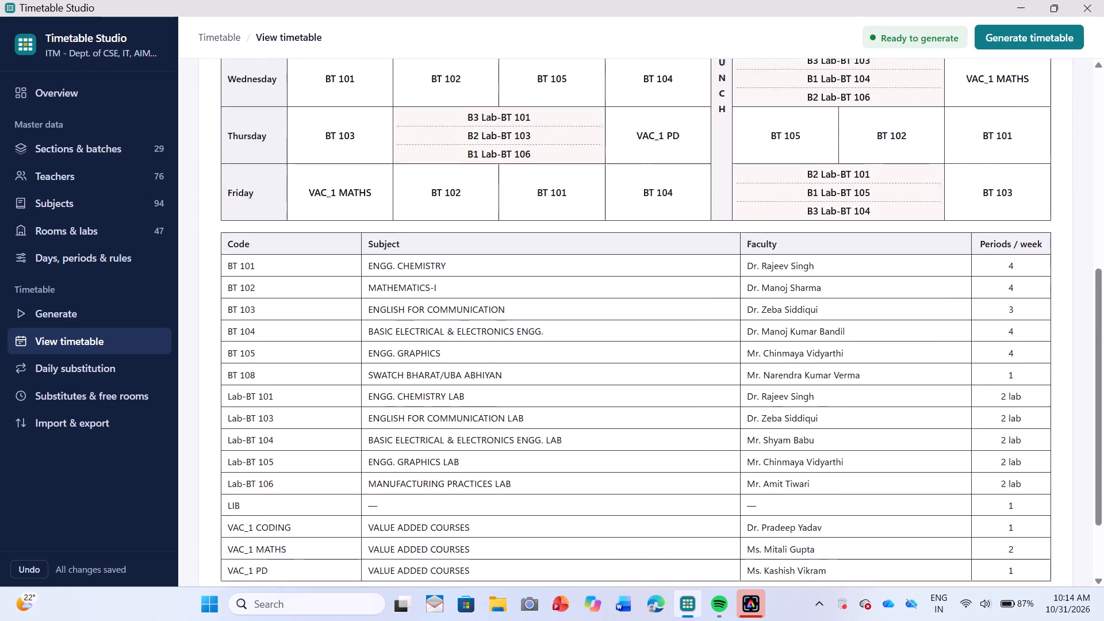
scroll(435, 470, "up", 3)
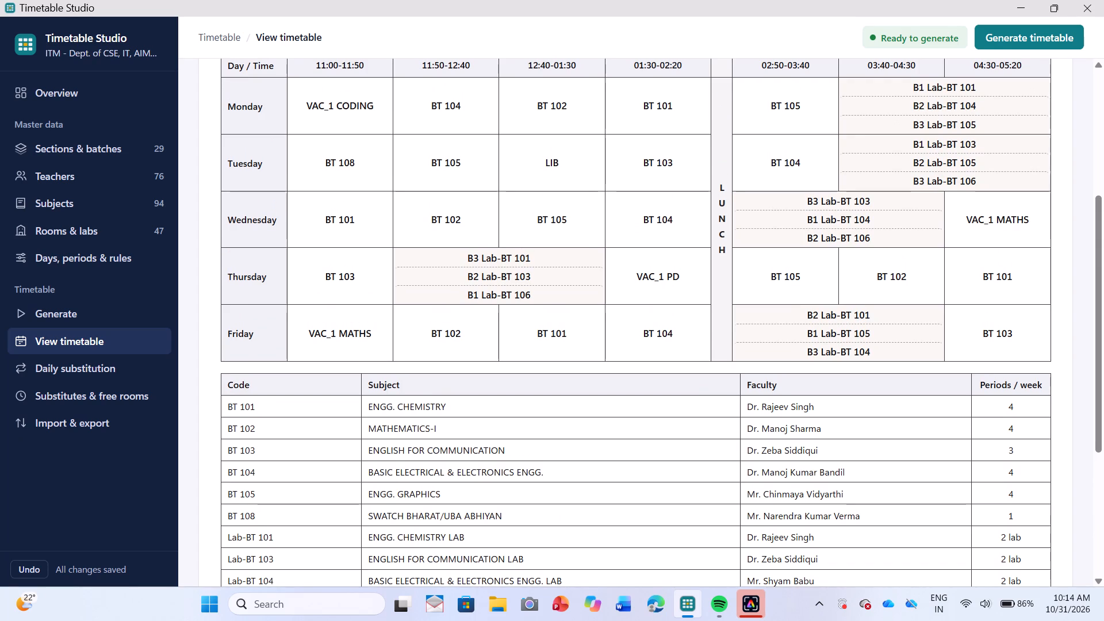
Review the generated timetables by teacher, examining the weekly schedule and subject list of the BT 101 teacher for IT Sem1 and CS-D Sem1.
scroll(477, 283, "up", 7)
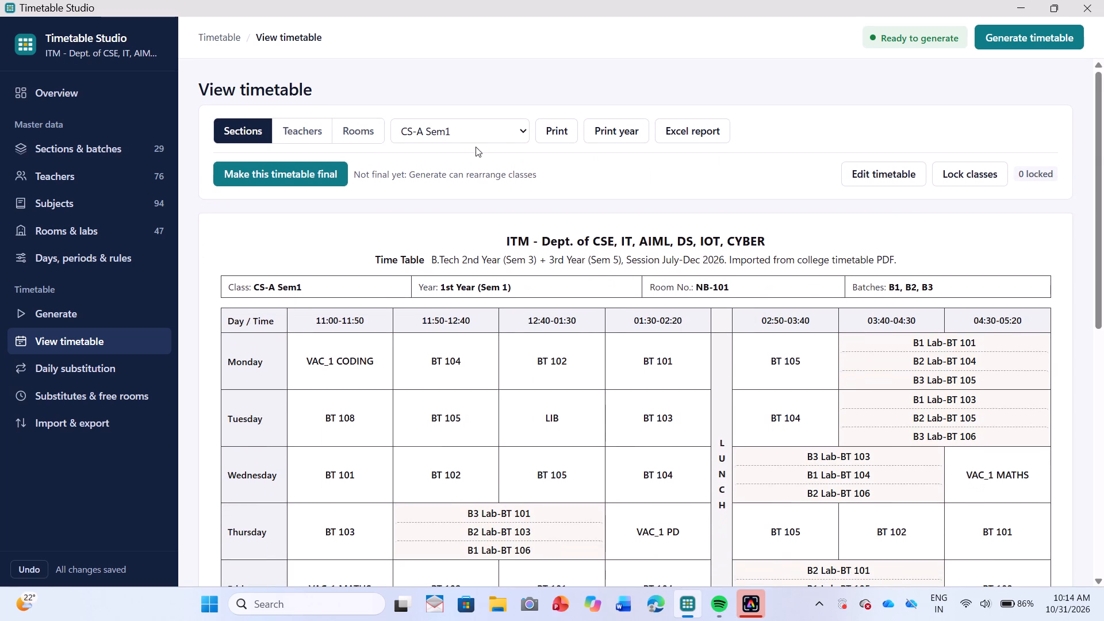
left_click(304, 128)
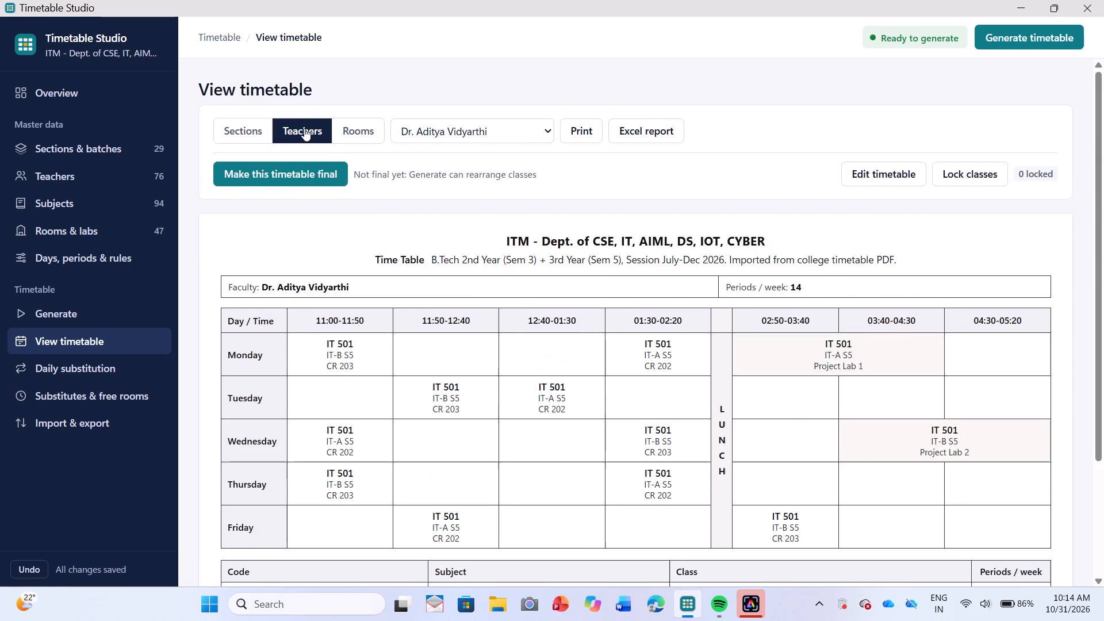
scroll(448, 406, "down", 1)
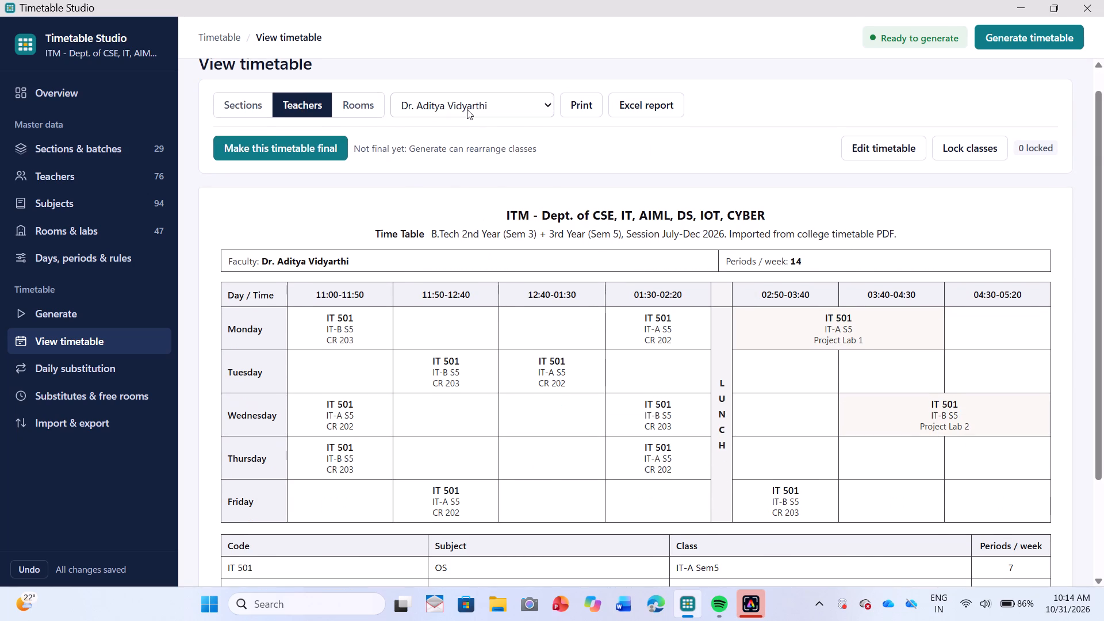
left_click(467, 109)
scroll(453, 424, "down", 6)
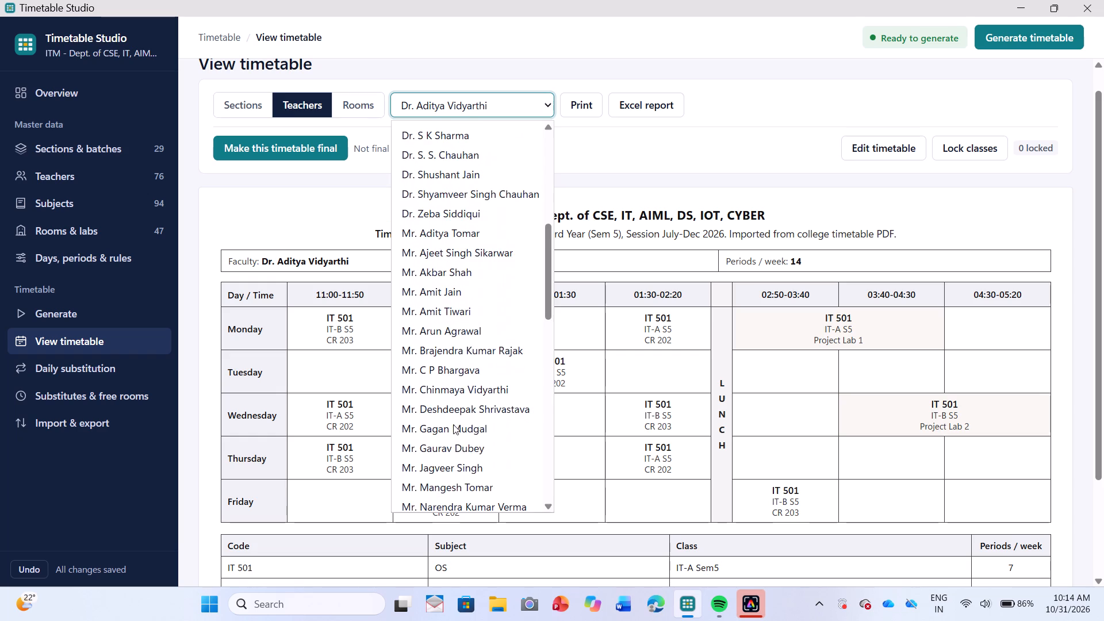
scroll(453, 424, "down", 1)
left_click(448, 386)
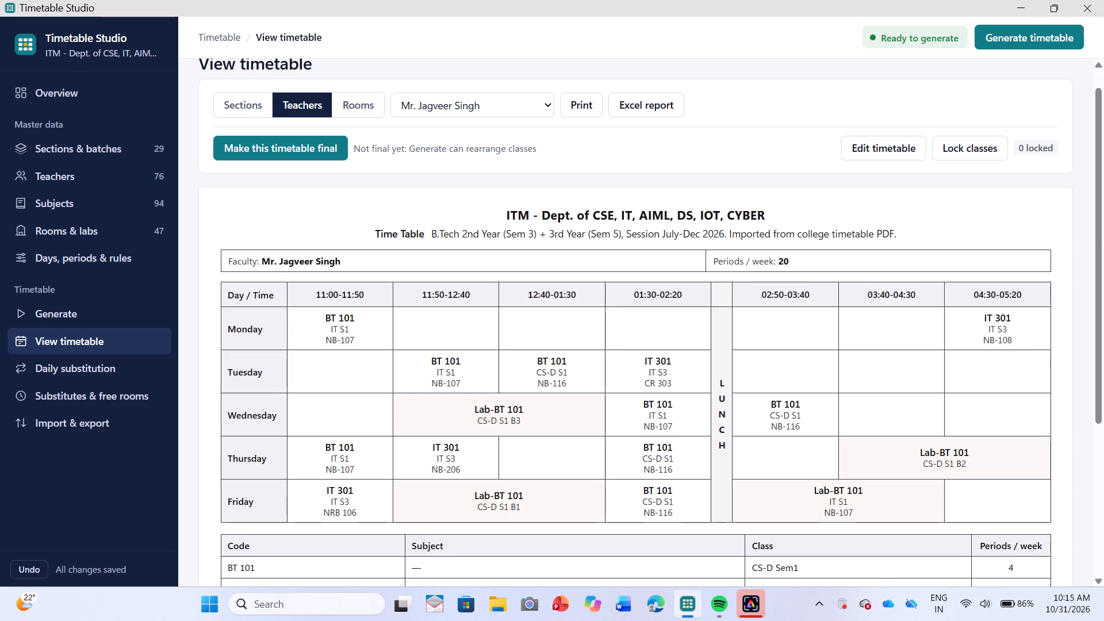
scroll(749, 220, "down", 3)
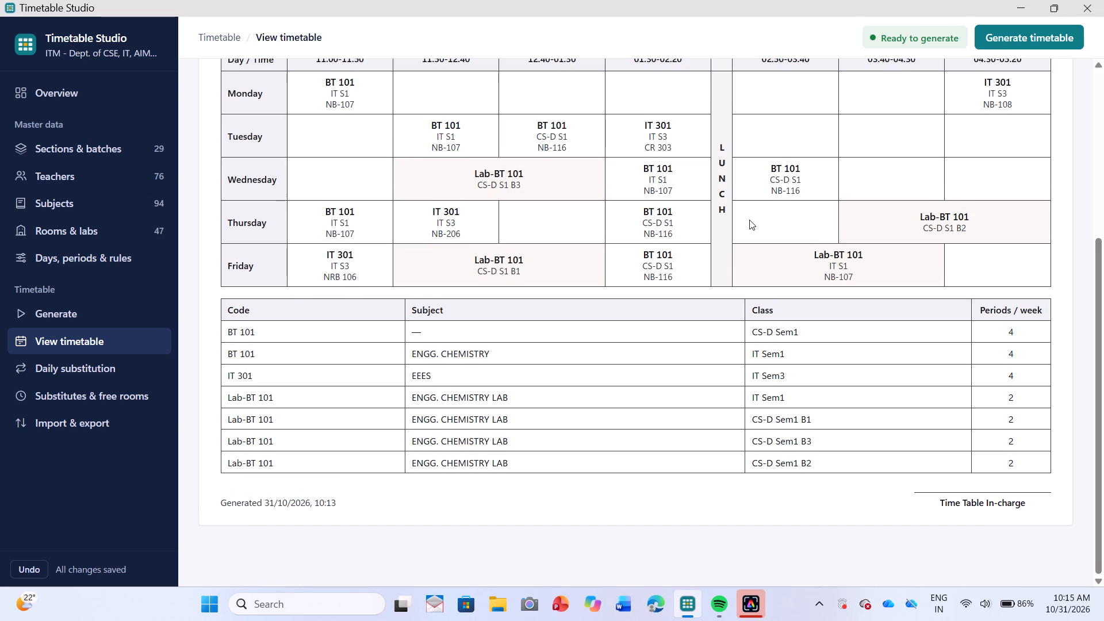
scroll(749, 220, "up", 1)
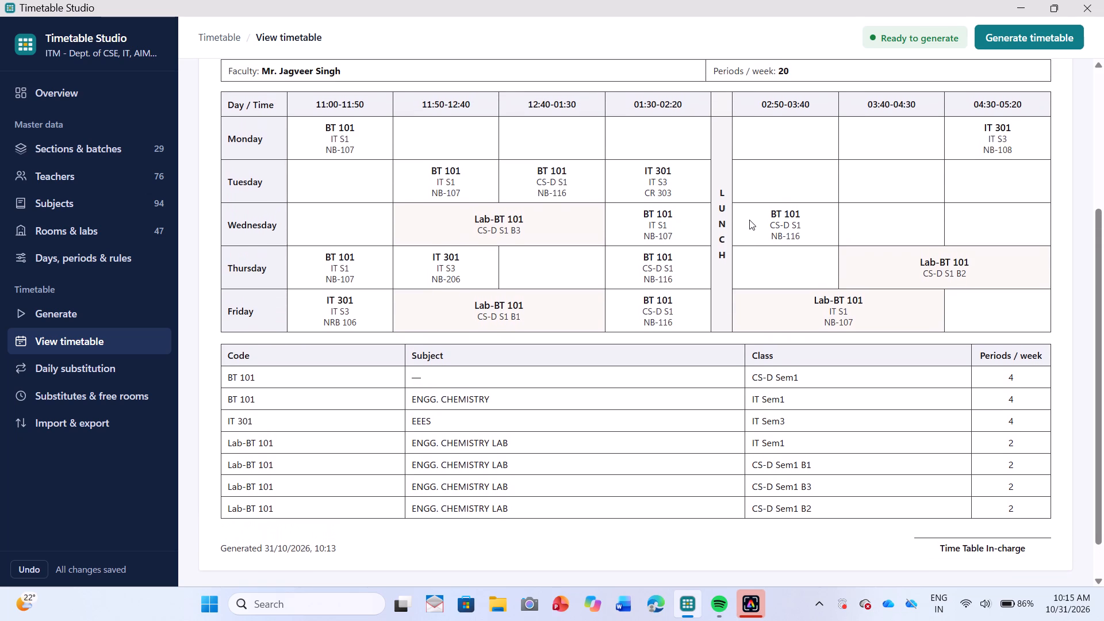
scroll(749, 220, "up", 1)
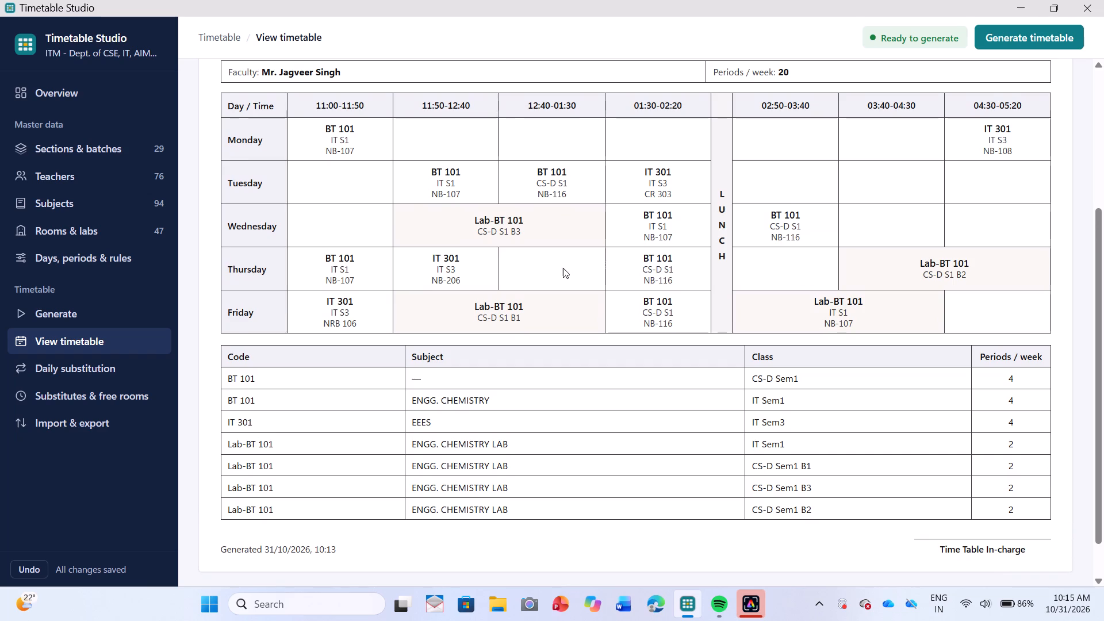
scroll(563, 268, "up", 5)
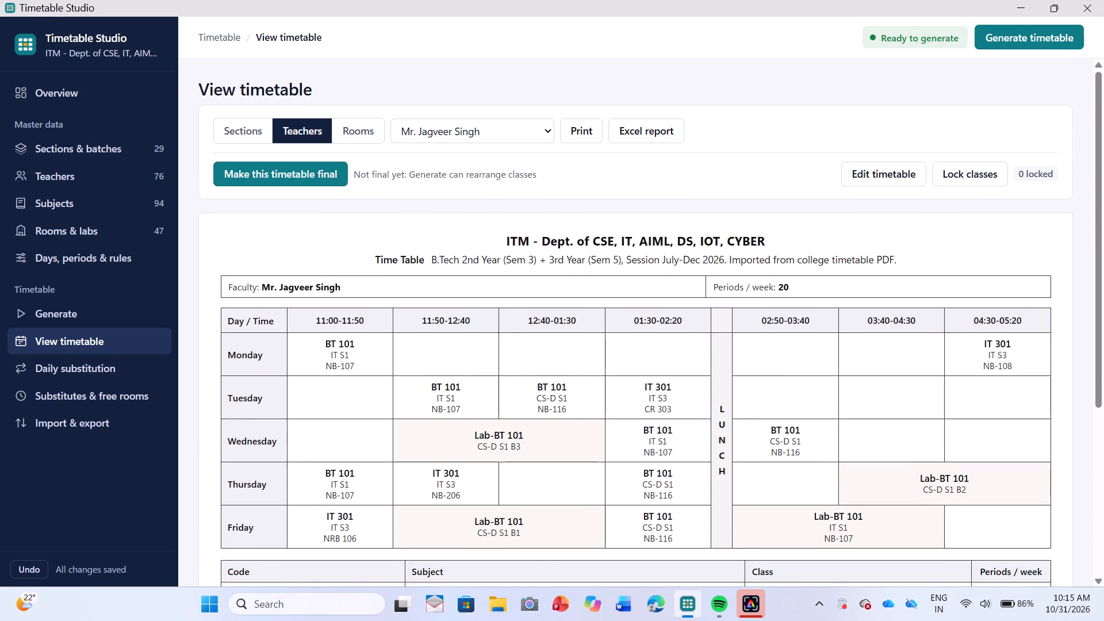
Switch to Adobe Express Photos and bring up its default image viewer prompt.
left_click(760, 605)
left_click(647, 386)
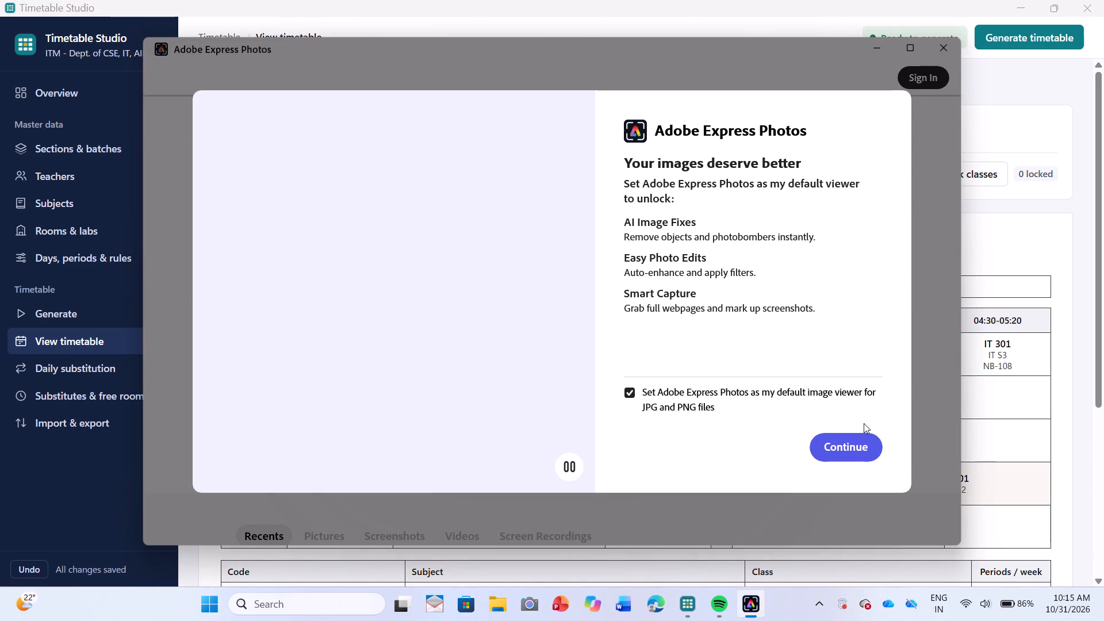
Dismiss the default image viewer prompt and close the Adobe Express Photos window.
left_click(859, 448)
key("space")
left_click(939, 44)
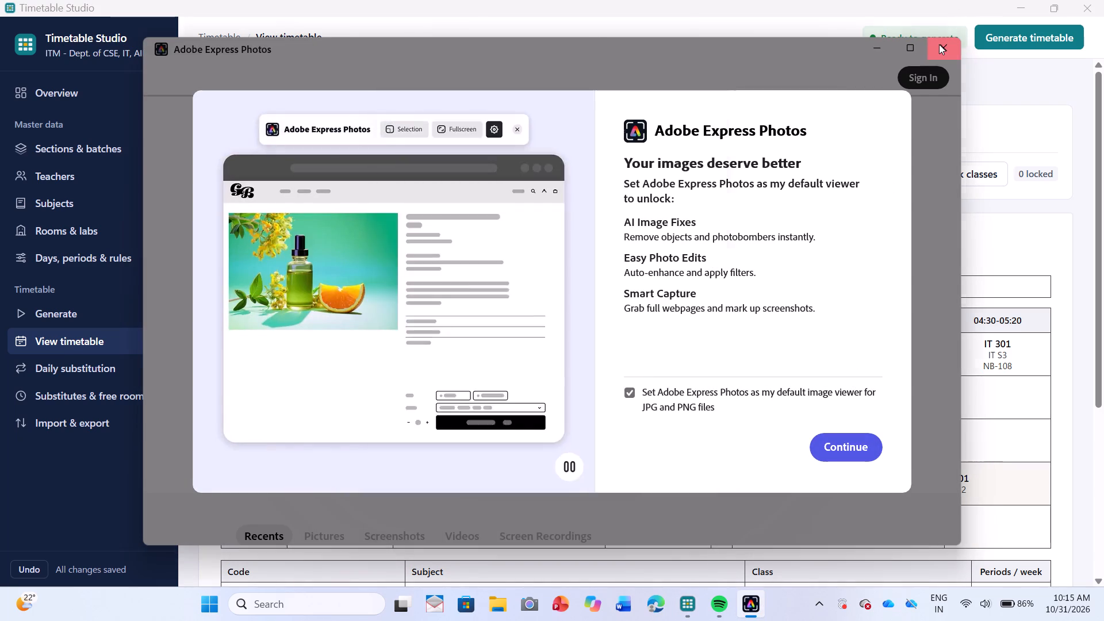
key("space")
left_click(939, 44)
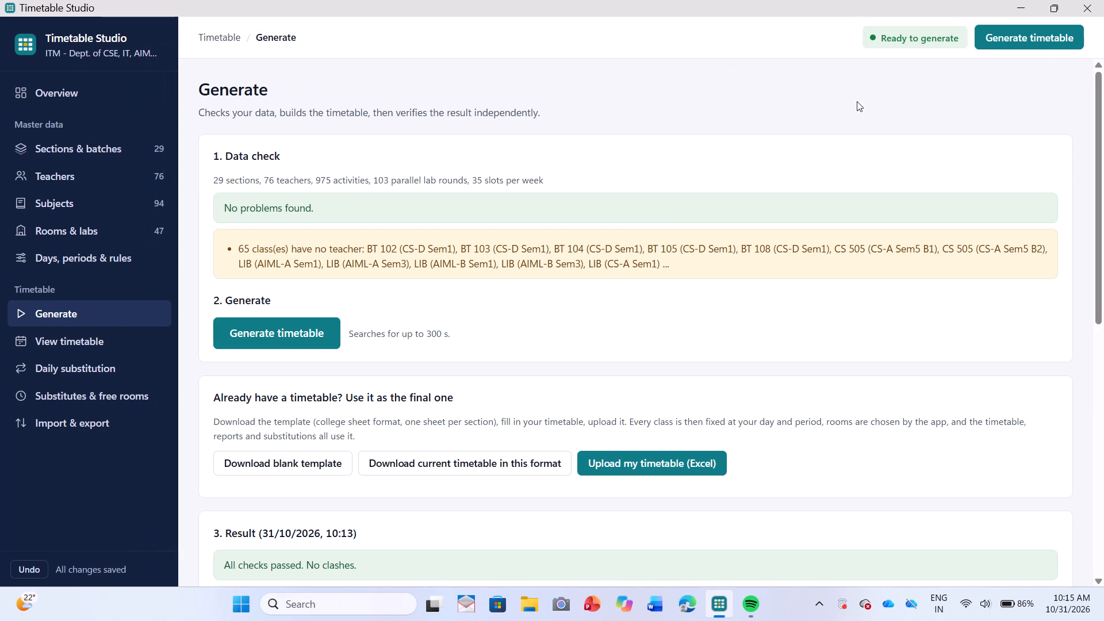
Search the computer for Visual Studio Code and launch it.
left_click(364, 608)
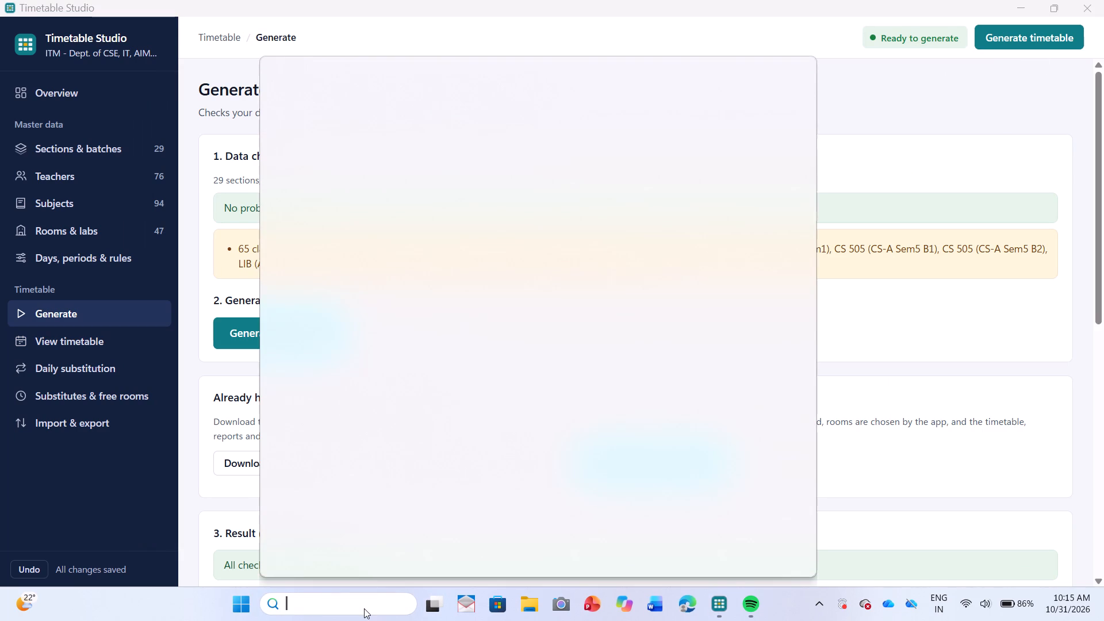
key("shift+v")
type("is")
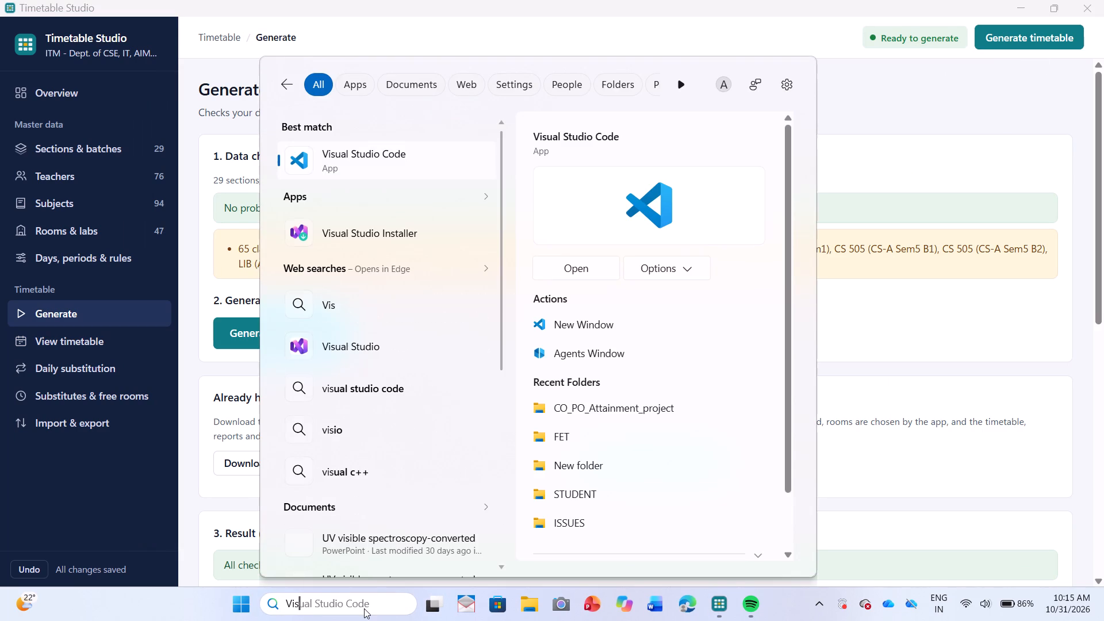
left_click(387, 159)
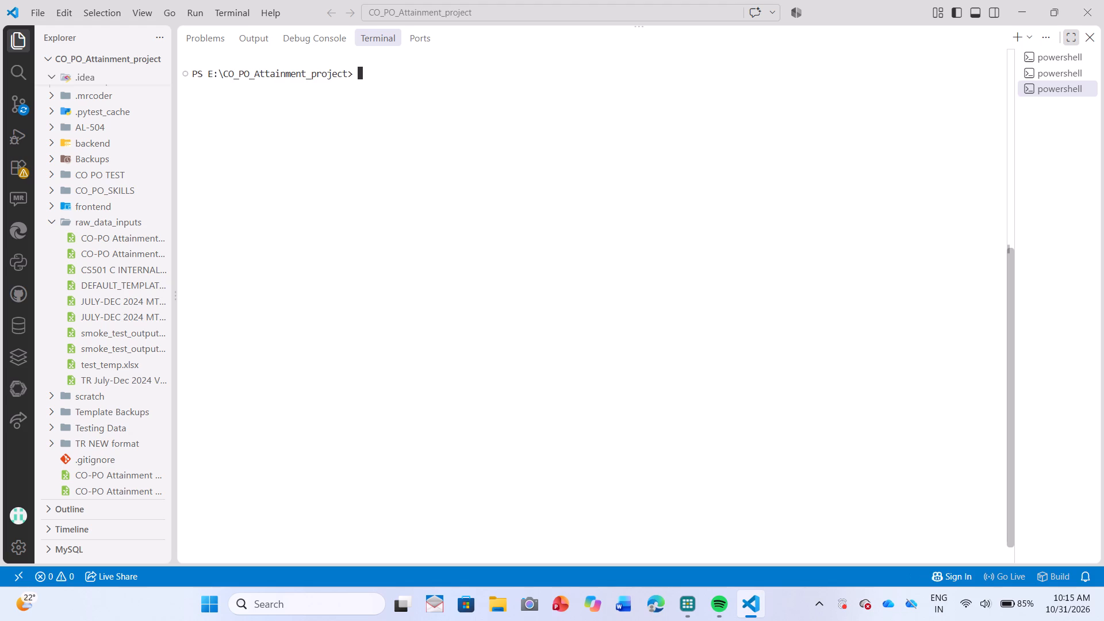
left_click(32, 12)
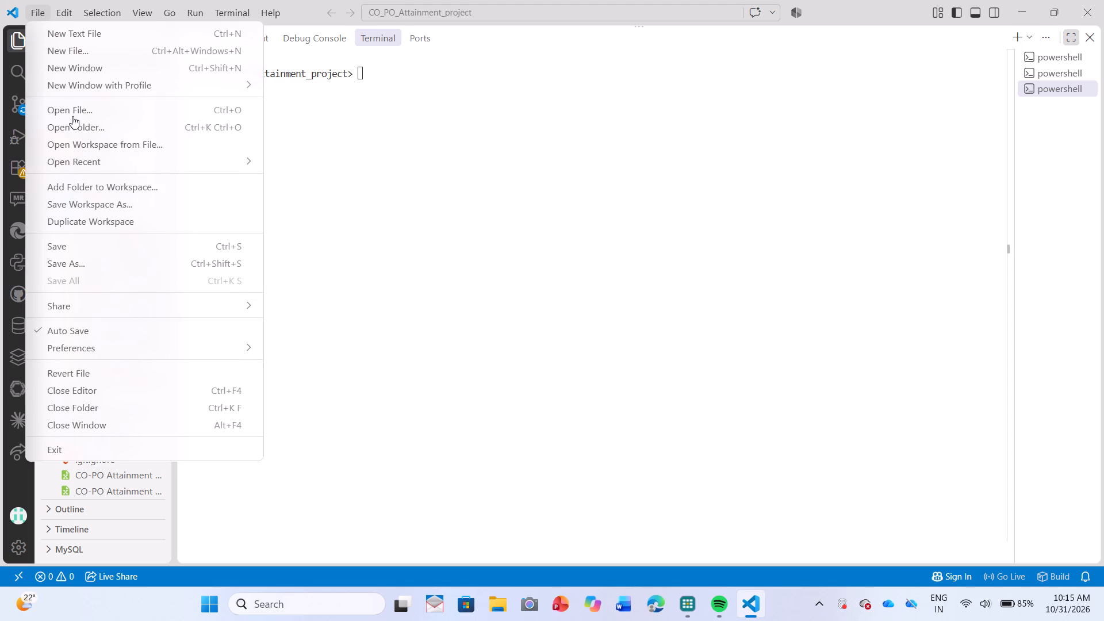
left_click(74, 126)
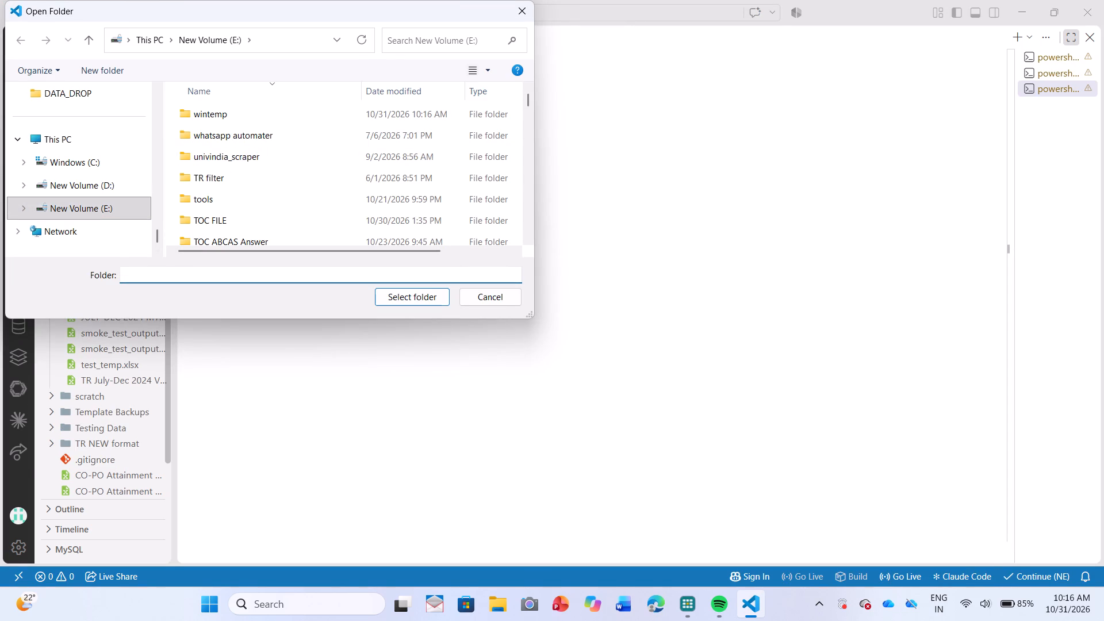
left_click(412, 41)
type("FET")
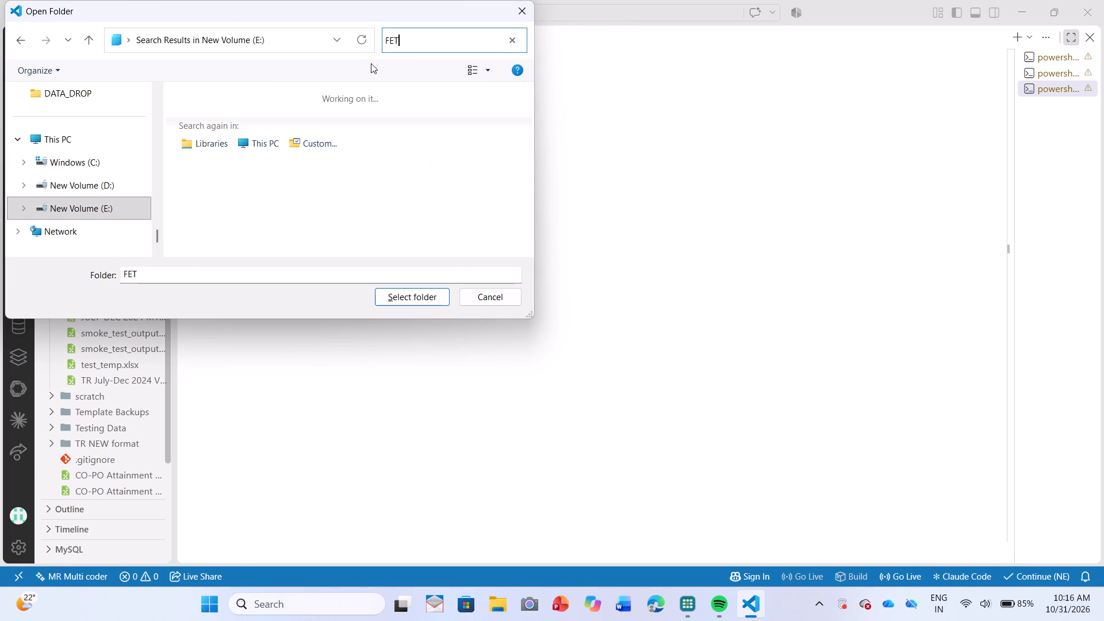